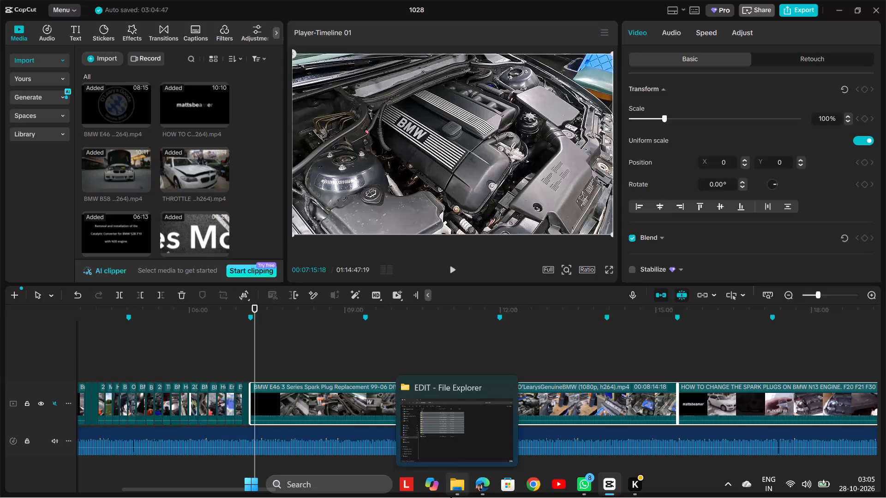
# Split the BMW E46 spark plug replacement clip at 00:10:03:12 and delete the part before the cut.
pyautogui.click(403, 359)
pyautogui.click(403, 359)
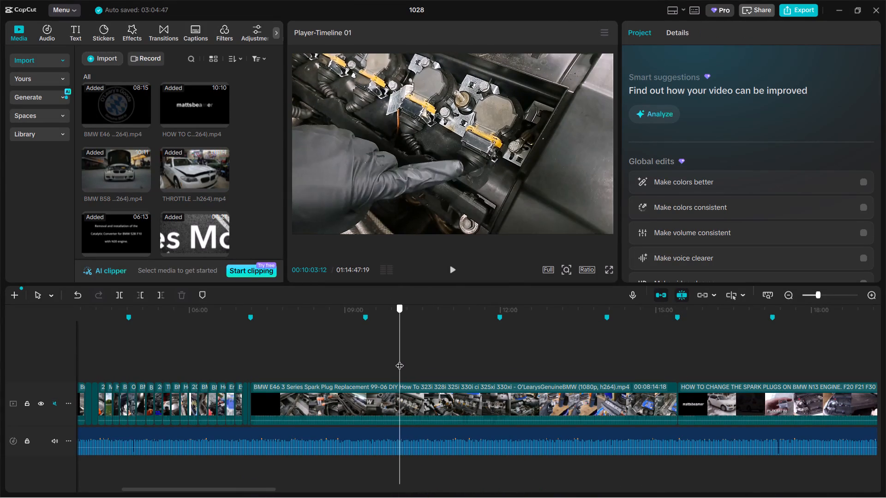
pyautogui.click(413, 403)
pyautogui.hotkey('ctrl', 'b')
pyautogui.click(355, 397)
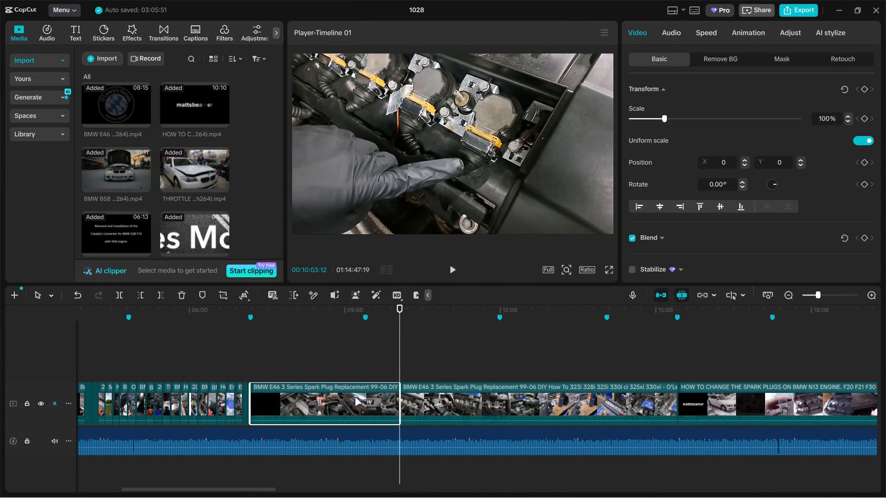
pyautogui.press('BackSpace')
# Split the remaining E46 spark plug clip at 00:07:20:16 and delete the part after the cut.
pyautogui.doubleClick(258, 369)
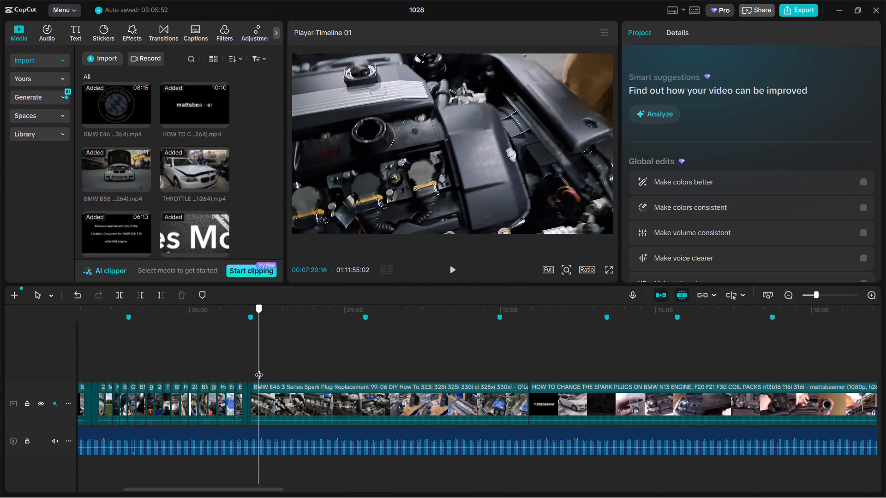
pyautogui.click(296, 399)
pyautogui.hotkey('ctrl', 'b')
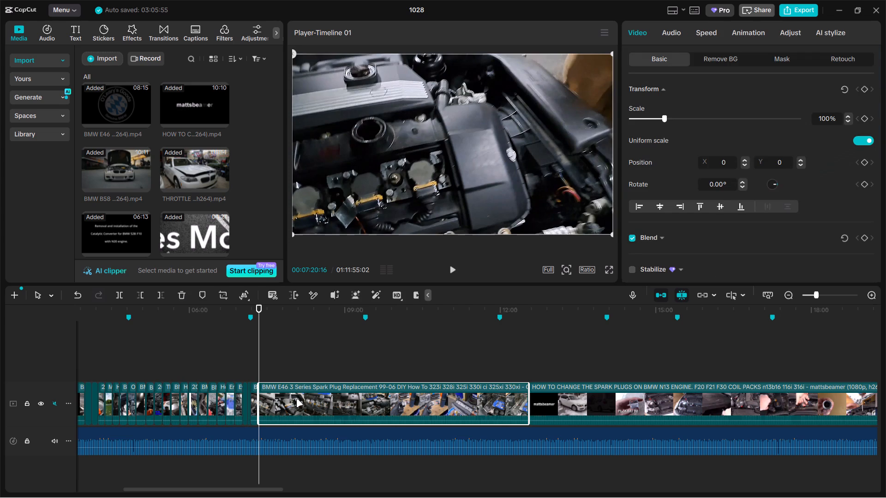
pyautogui.press('BackSpace')
# Examine the BMW N13 spark plug clip from its start to about 00:15:24 for a usable section.
pyautogui.keyDown('ctrl'); pyautogui.scroll(9, 293, 383); pyautogui.keyUp('ctrl')
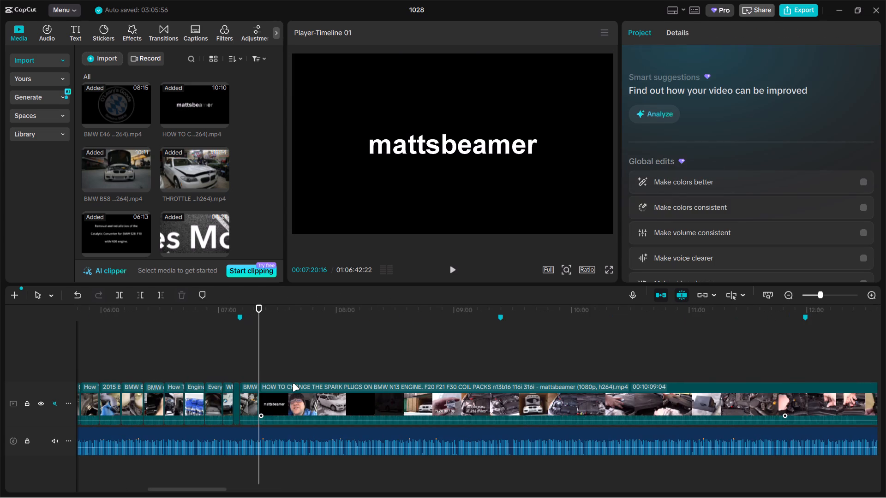
pyautogui.keyDown('ctrl'); pyautogui.scroll(2, 293, 383); pyautogui.keyUp('ctrl')
pyautogui.click(290, 372)
pyautogui.moveTo(290, 372); pyautogui.dragTo(428, 366)
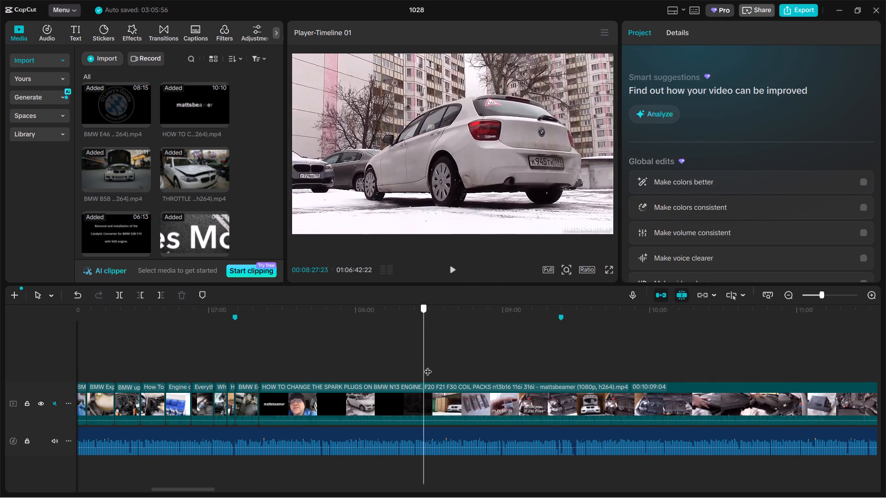
pyautogui.moveTo(428, 366); pyautogui.dragTo(591, 377)
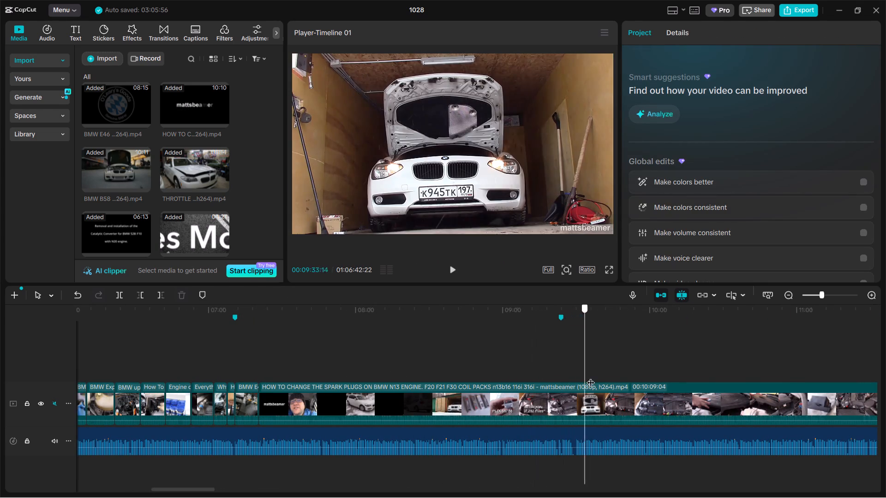
pyautogui.moveTo(591, 377); pyautogui.dragTo(733, 380)
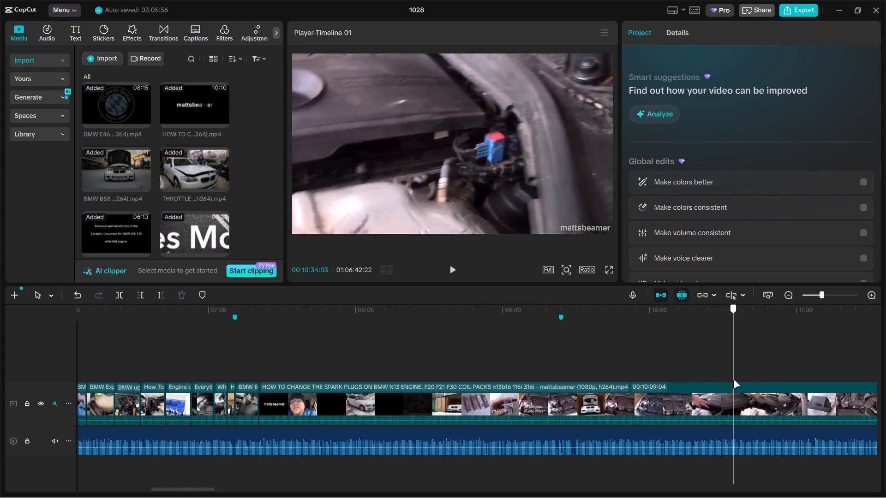
pyautogui.moveTo(733, 380); pyautogui.dragTo(766, 380)
pyautogui.keyDown('ctrl'); pyautogui.scroll(-5, 754, 391); pyautogui.keyUp('ctrl')
pyautogui.click(737, 400)
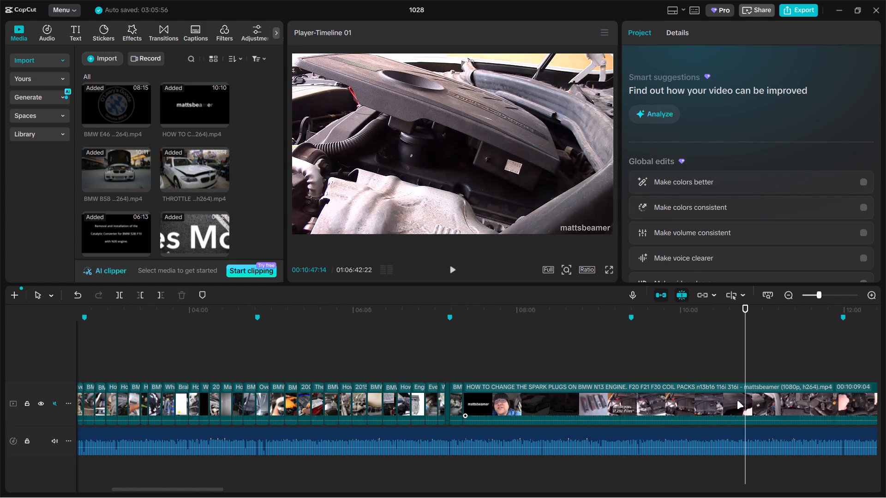
pyautogui.click(413, 367)
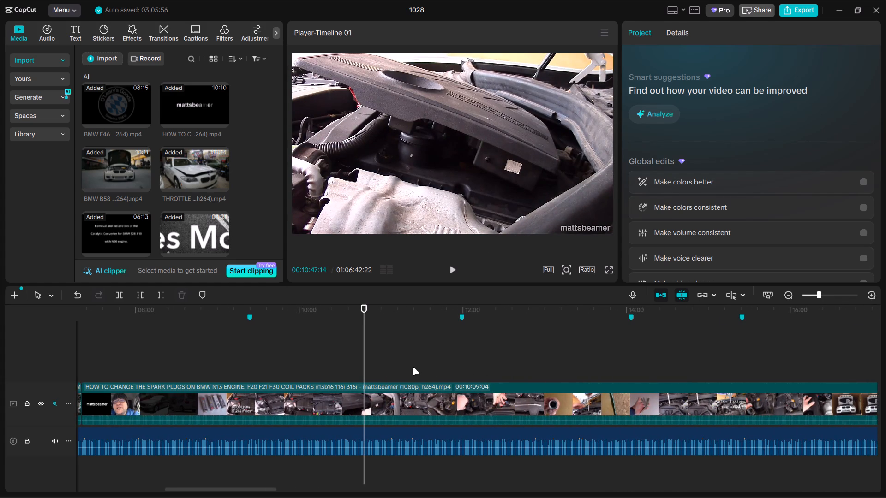
pyautogui.moveTo(413, 367); pyautogui.dragTo(611, 367)
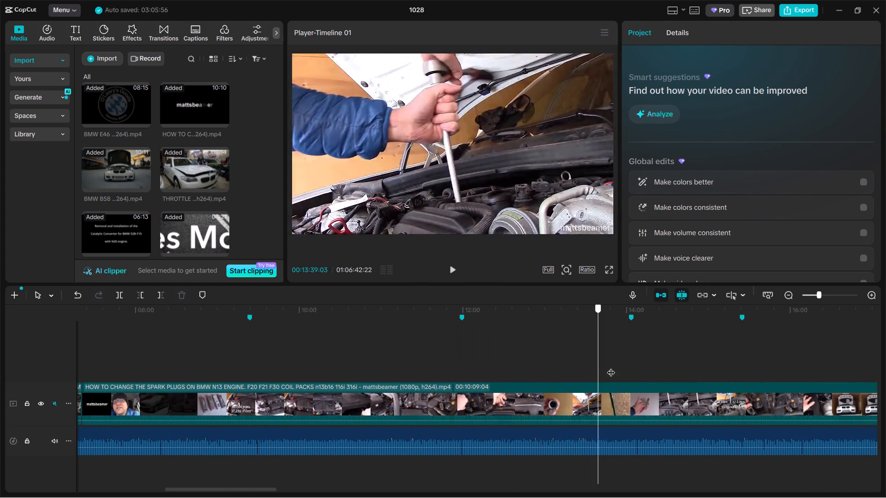
pyautogui.moveTo(611, 367); pyautogui.dragTo(676, 362)
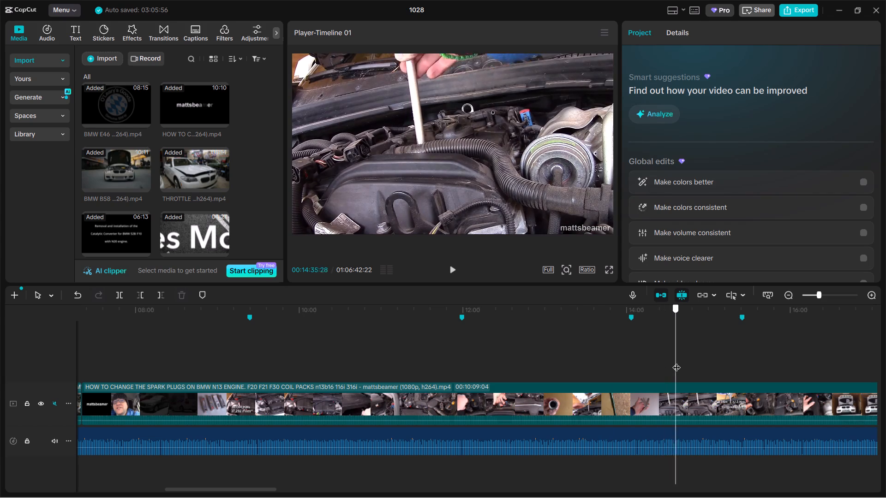
pyautogui.moveTo(676, 362); pyautogui.dragTo(739, 352)
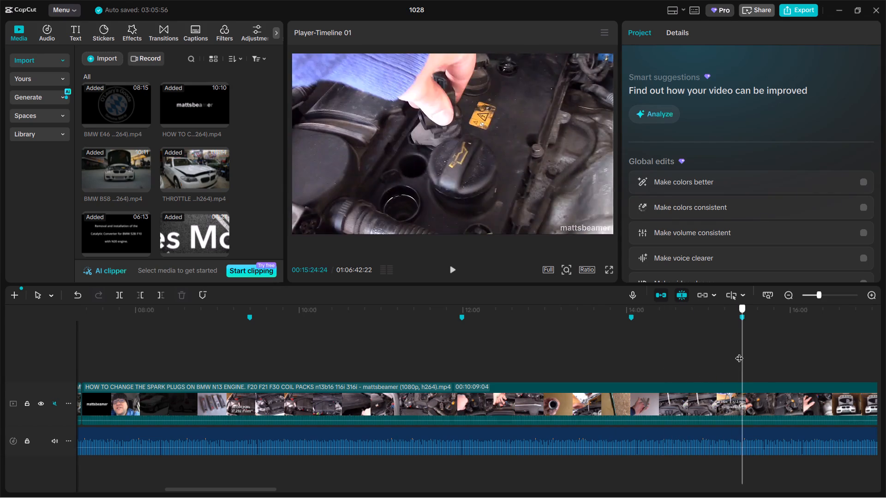
pyautogui.moveTo(739, 352); pyautogui.dragTo(736, 352)
# Split the N13 spark plug clip at 00:15:15:26, just before the shot of the open spark plug holes.
pyautogui.moveTo(730, 358); pyautogui.dragTo(730, 359)
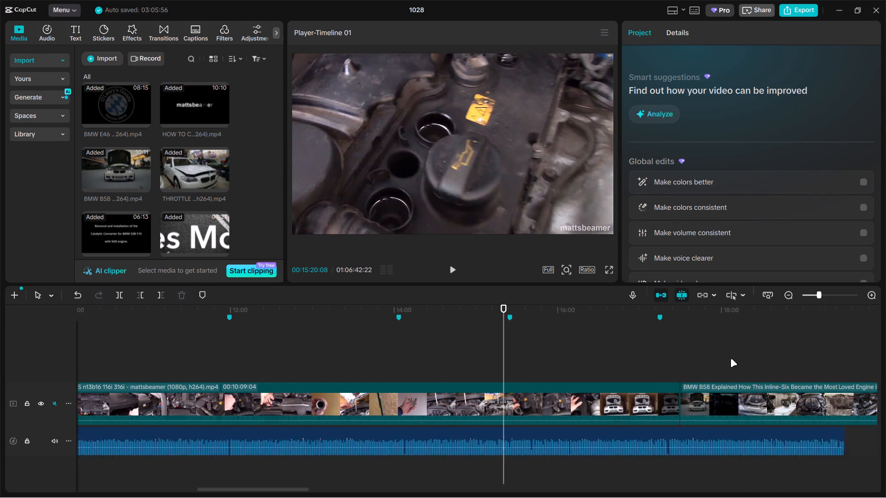
pyautogui.moveTo(730, 359); pyautogui.dragTo(723, 360)
pyautogui.moveTo(347, 368); pyautogui.dragTo(356, 362)
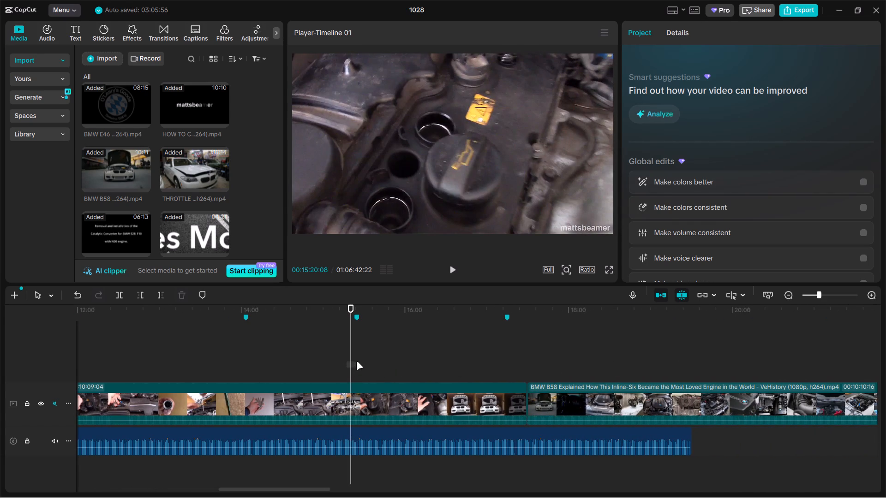
pyautogui.moveTo(353, 364); pyautogui.dragTo(380, 356)
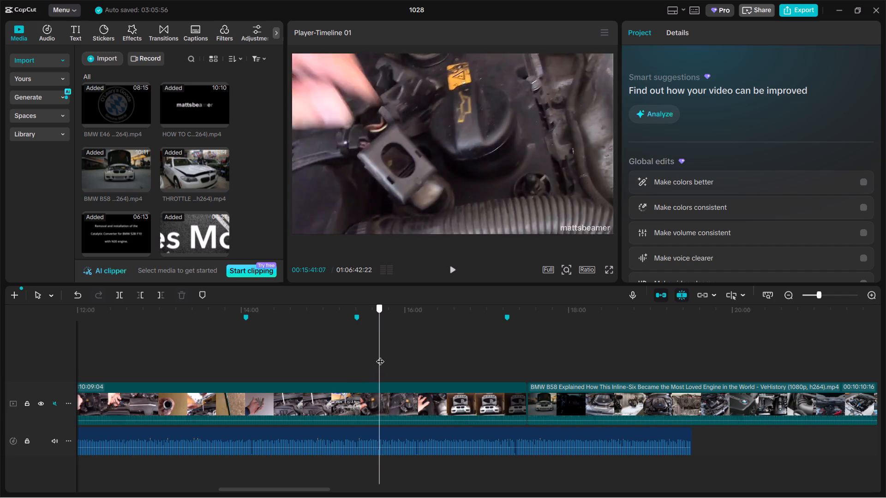
pyautogui.moveTo(380, 356); pyautogui.dragTo(345, 356)
pyautogui.click(357, 399)
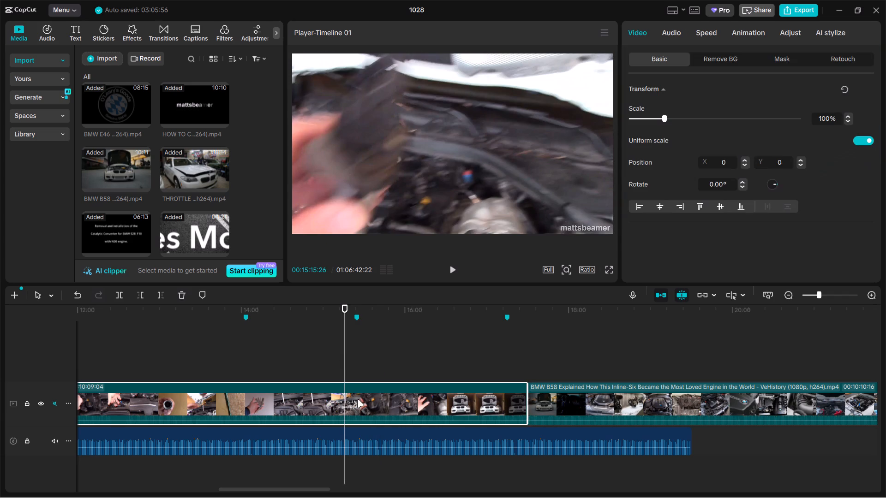
pyautogui.hotkey('ctrl', 'b')
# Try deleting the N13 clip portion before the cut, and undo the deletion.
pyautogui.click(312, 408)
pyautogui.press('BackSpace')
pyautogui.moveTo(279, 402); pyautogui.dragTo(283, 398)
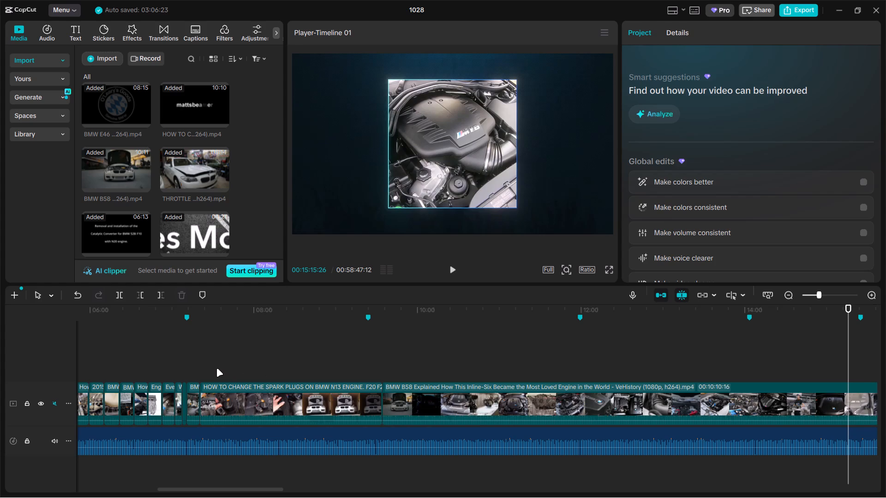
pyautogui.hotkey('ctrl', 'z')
# Delete the long portion of the N13 spark plug clip before the cut.
pyautogui.keyDown('ctrl'); pyautogui.scroll(-2, 270, 369); pyautogui.keyUp('ctrl')
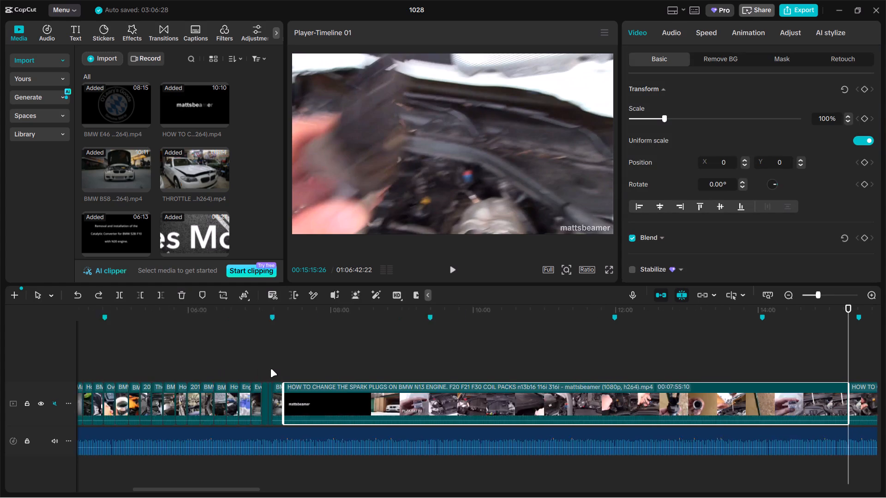
pyautogui.keyDown('ctrl'); pyautogui.scroll(-2, 270, 369); pyautogui.keyUp('ctrl')
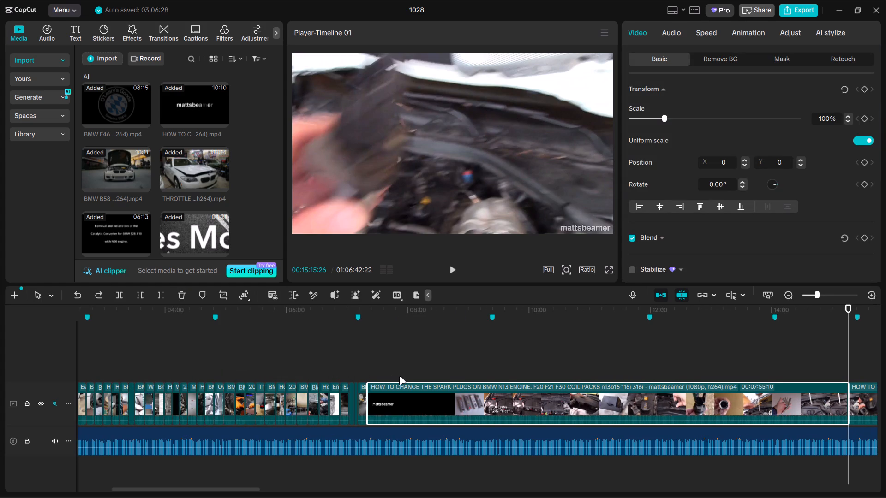
pyautogui.press('BackSpace')
# Split the remaining N13 spark plug clip at 00:07:30:08 and delete the part after the cut.
pyautogui.click(391, 376)
pyautogui.moveTo(391, 376); pyautogui.dragTo(372, 378)
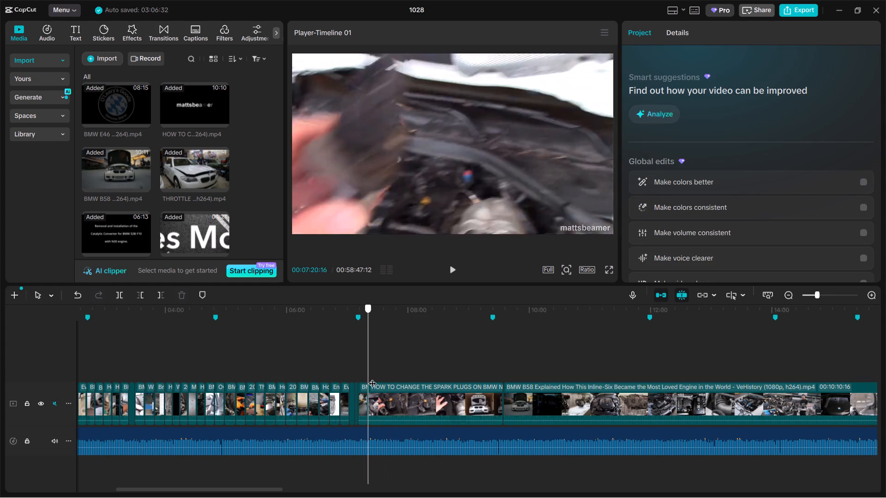
pyautogui.moveTo(372, 378); pyautogui.dragTo(376, 377)
pyautogui.keyDown('ctrl'); pyautogui.scroll(15, 377, 378); pyautogui.keyUp('ctrl')
pyautogui.moveTo(377, 378); pyautogui.dragTo(387, 376)
pyautogui.click(416, 400)
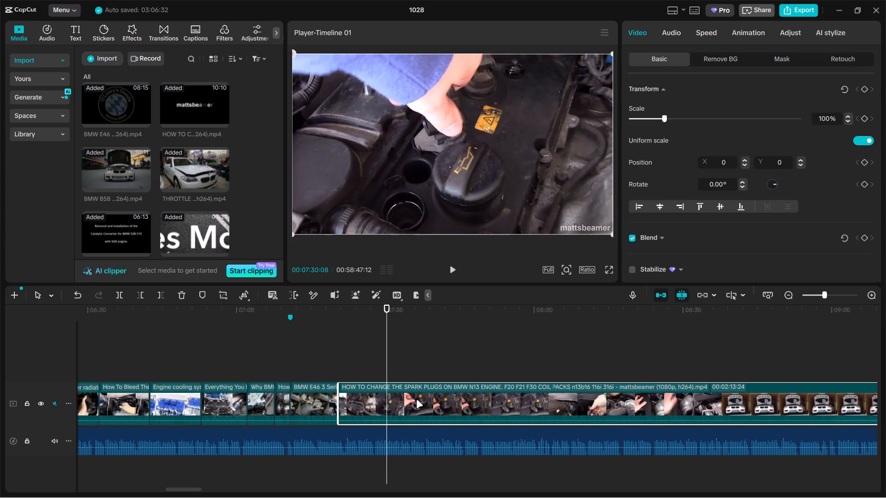
pyautogui.hotkey('ctrl', 'b')
pyautogui.press('BackSpace')
# Scale up the trimmed N13 spark plug clip slightly.
pyautogui.click(369, 370)
pyautogui.click(443, 134)
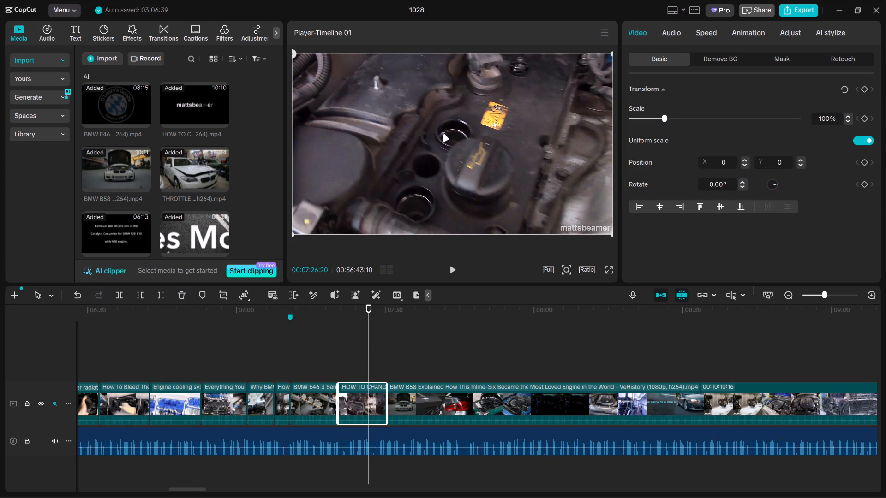
pyautogui.moveTo(661, 117); pyautogui.dragTo(669, 117)
# Examine the BMW B58 Explained clip for suitable engine footage up to about 00:13:57.
pyautogui.click(474, 355)
pyautogui.moveTo(474, 355); pyautogui.dragTo(572, 355)
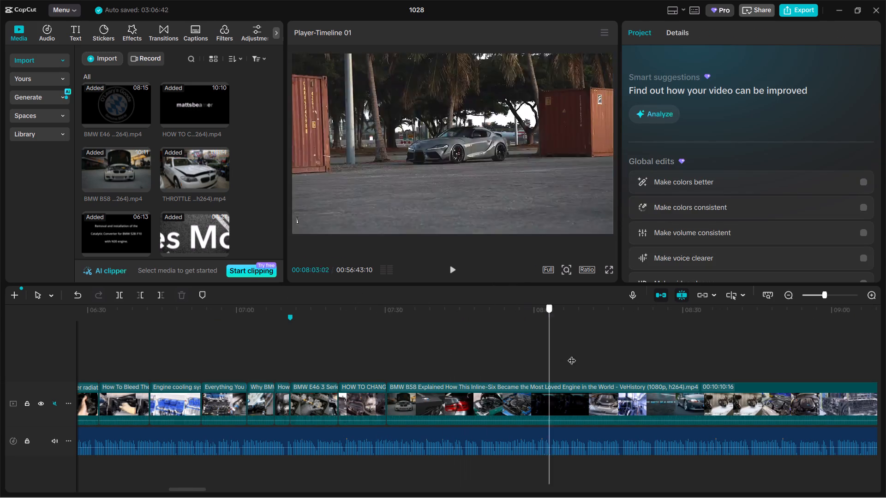
pyautogui.moveTo(572, 355); pyautogui.dragTo(737, 355)
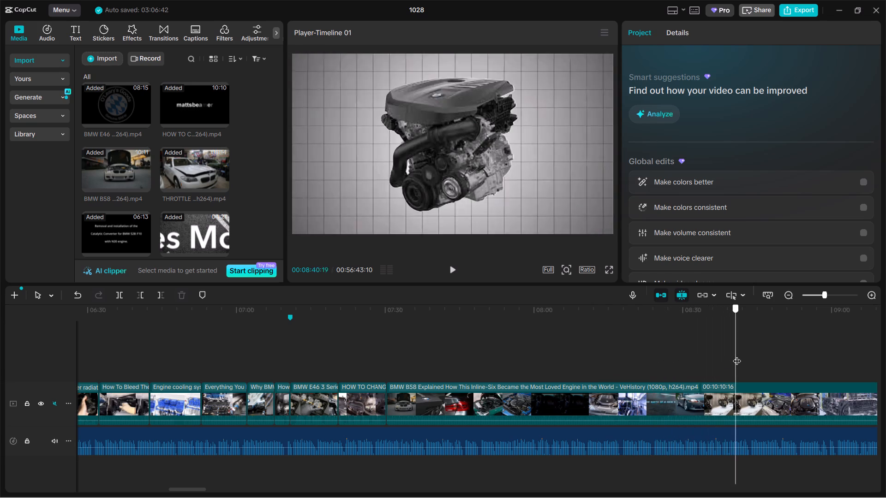
pyautogui.moveTo(737, 355); pyautogui.dragTo(758, 354)
pyautogui.keyDown('ctrl'); pyautogui.scroll(-5, 712, 375); pyautogui.keyUp('ctrl')
pyautogui.click(706, 379)
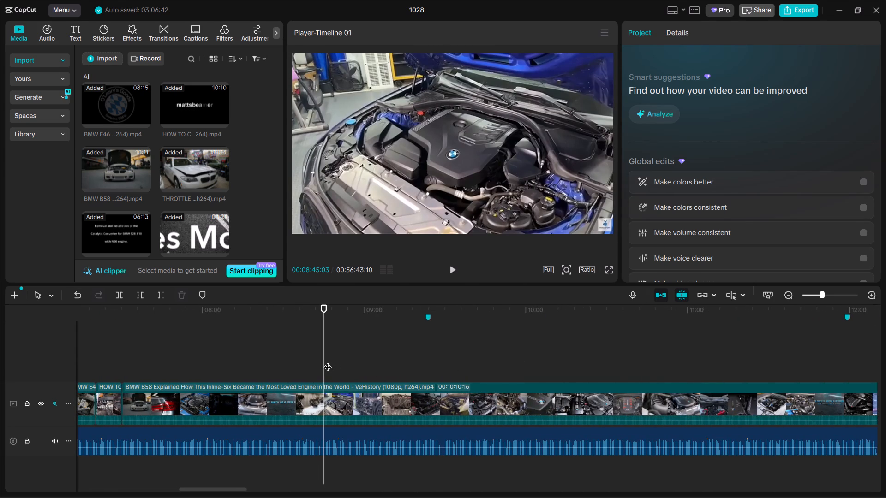
pyautogui.click(321, 405)
pyautogui.moveTo(323, 345); pyautogui.dragTo(407, 352)
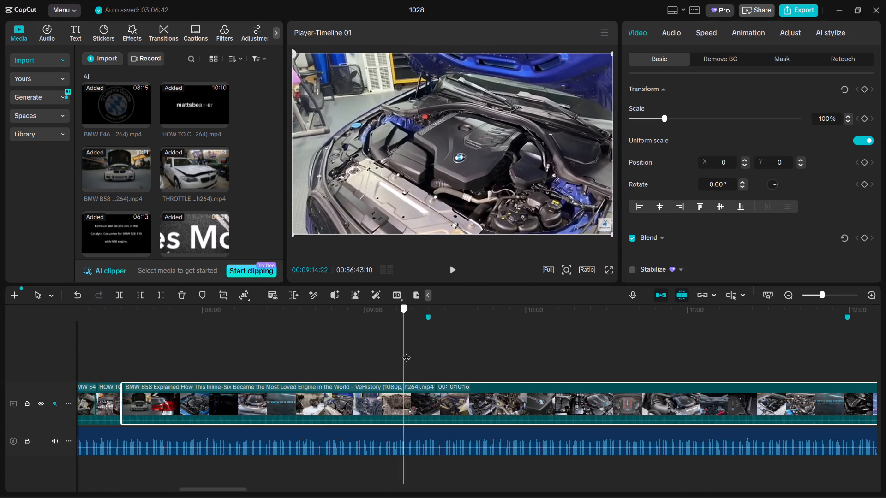
pyautogui.moveTo(407, 352); pyautogui.dragTo(582, 364)
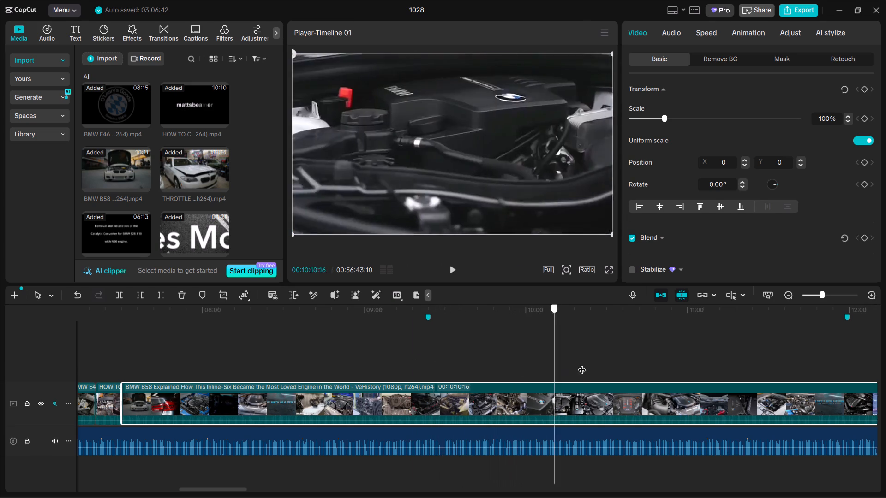
pyautogui.moveTo(582, 364); pyautogui.dragTo(738, 401)
pyautogui.click(738, 400)
pyautogui.keyDown('ctrl'); pyautogui.scroll(-11, 340, 355); pyautogui.keyUp('ctrl')
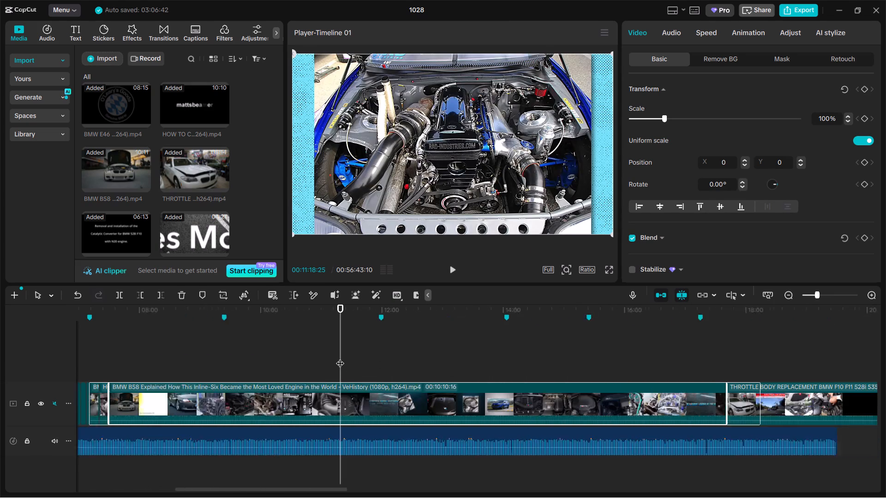
pyautogui.moveTo(342, 355); pyautogui.dragTo(501, 362)
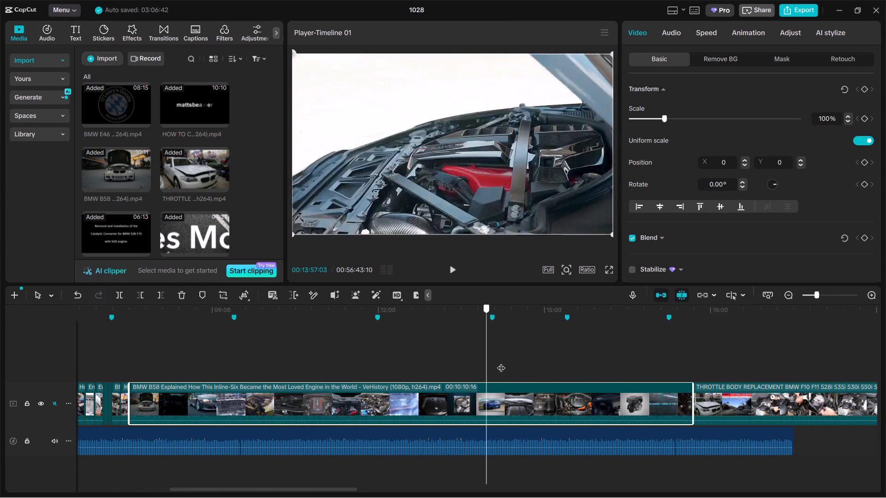
# Split the BMW B58 Explained clip at 00:09:14:17 and delete the part before the cut.
pyautogui.moveTo(501, 362); pyautogui.dragTo(207, 366)
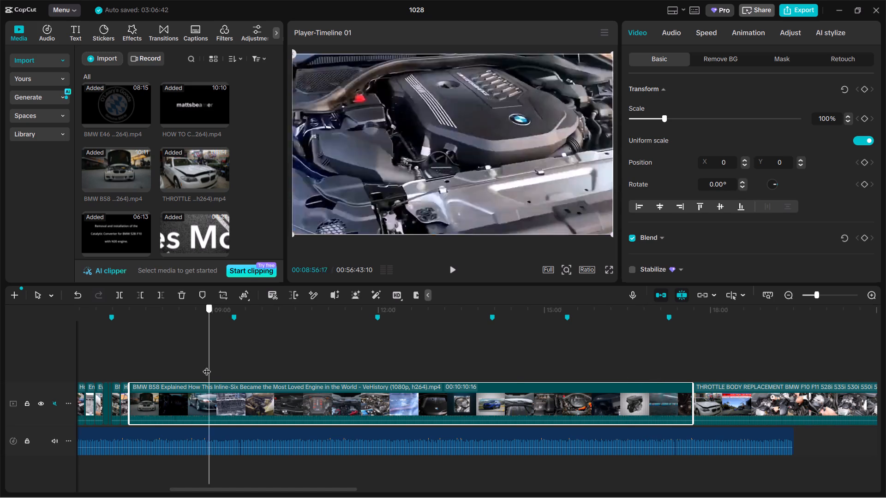
pyautogui.moveTo(207, 366); pyautogui.dragTo(227, 358)
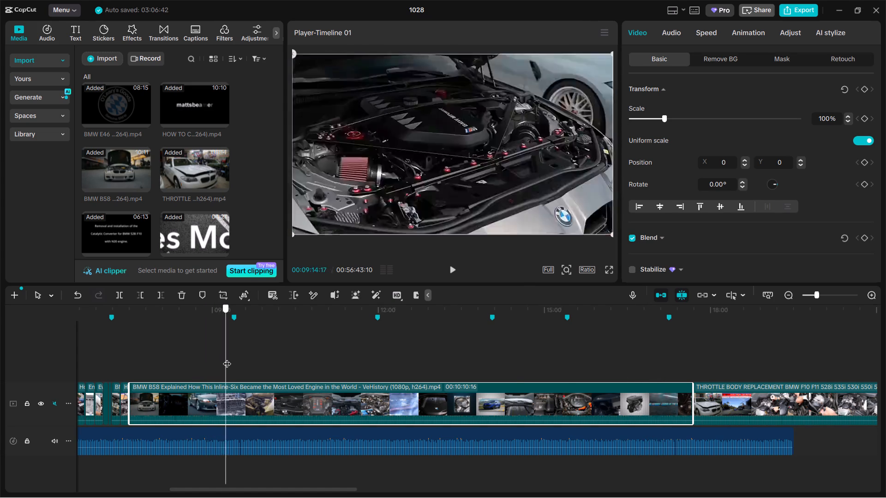
pyautogui.moveTo(227, 358); pyautogui.dragTo(226, 358)
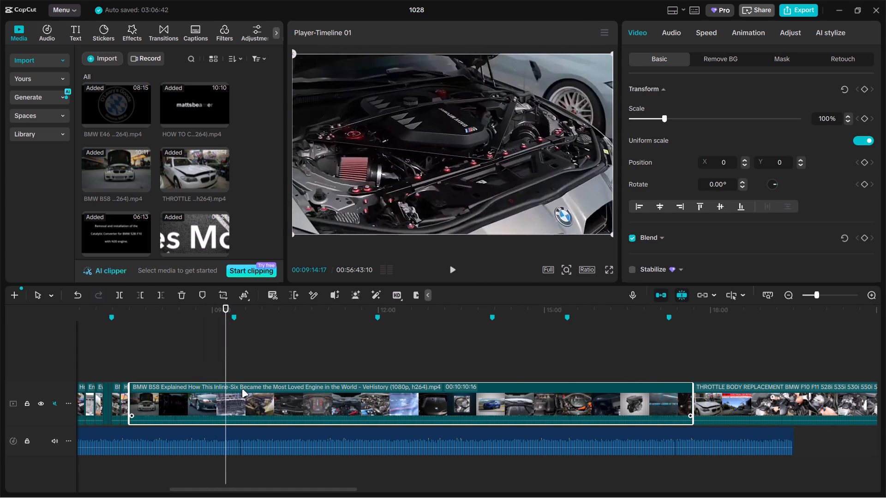
pyautogui.click(242, 391)
pyautogui.hotkey('ctrl', 'b')
pyautogui.click(216, 395)
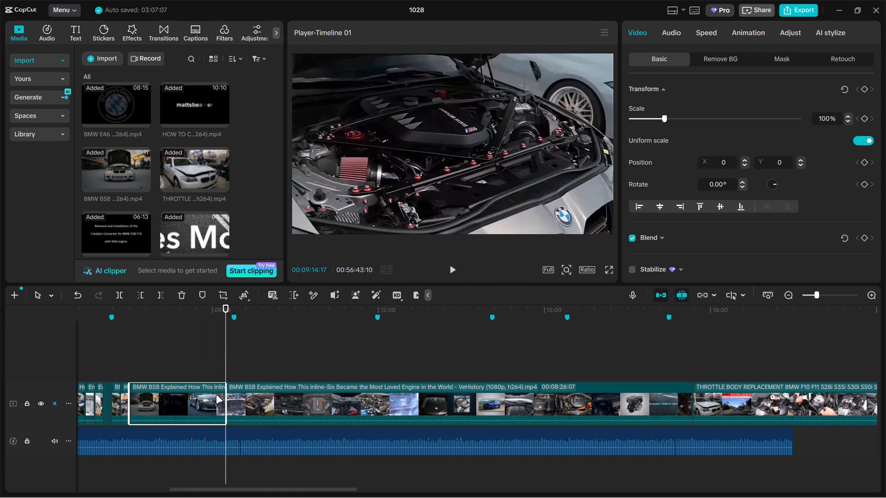
pyautogui.press('BackSpace')
# Split the BMW B58 Explained clip at 00:07:40:04, after the opening inline-six engine shot.
pyautogui.click(141, 373)
pyautogui.keyDown('ctrl'); pyautogui.scroll(10, 140, 373); pyautogui.keyUp('ctrl')
pyautogui.moveTo(140, 373); pyautogui.dragTo(242, 374)
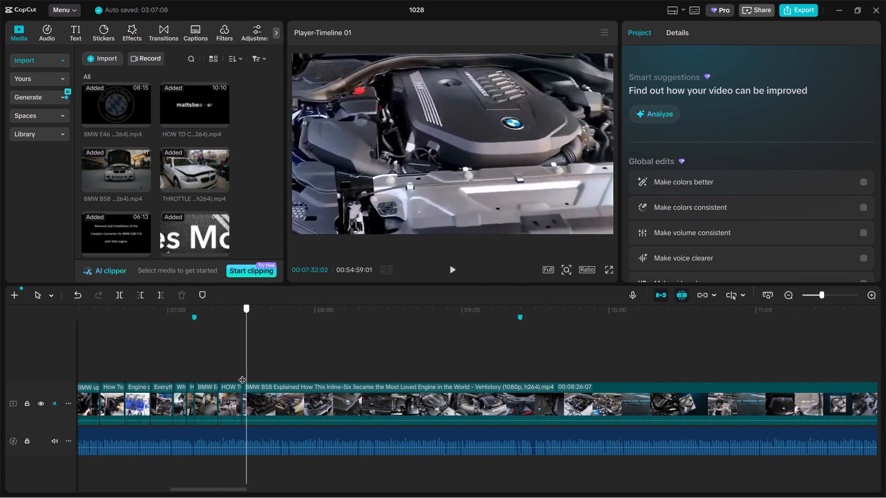
pyautogui.moveTo(242, 374); pyautogui.dragTo(257, 375)
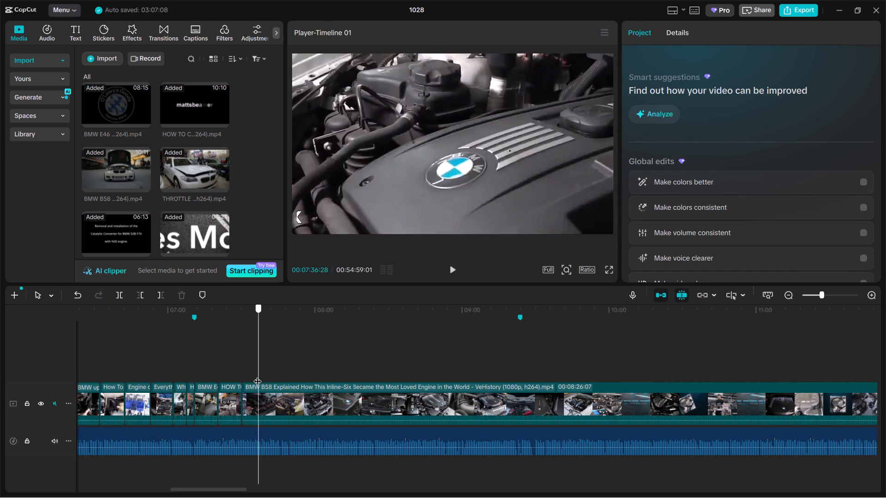
pyautogui.moveTo(257, 375); pyautogui.dragTo(259, 376)
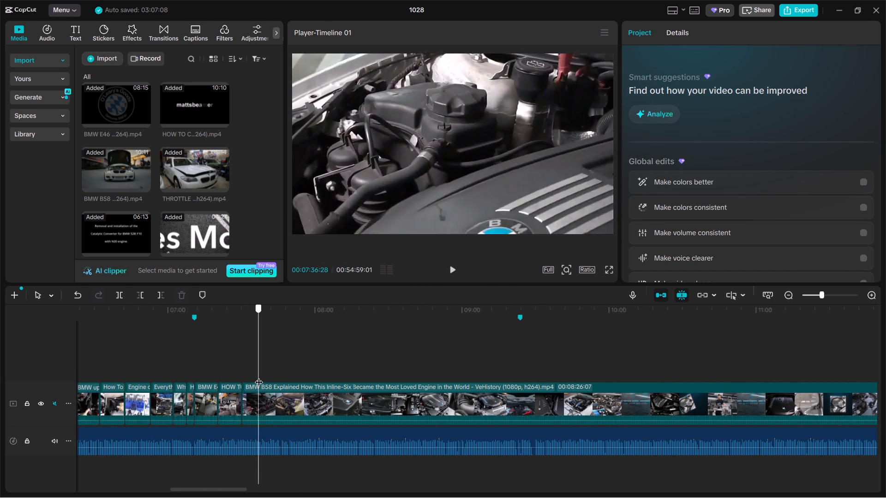
pyautogui.moveTo(259, 376); pyautogui.dragTo(263, 375)
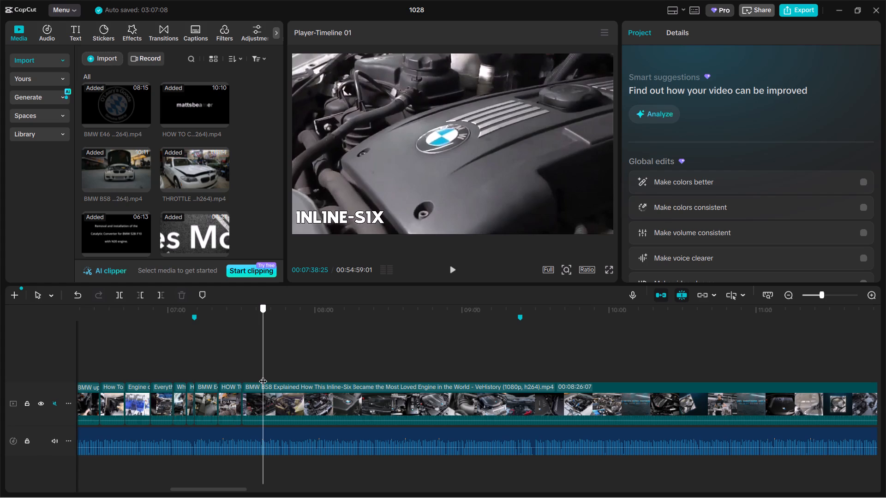
pyautogui.moveTo(263, 375); pyautogui.dragTo(266, 374)
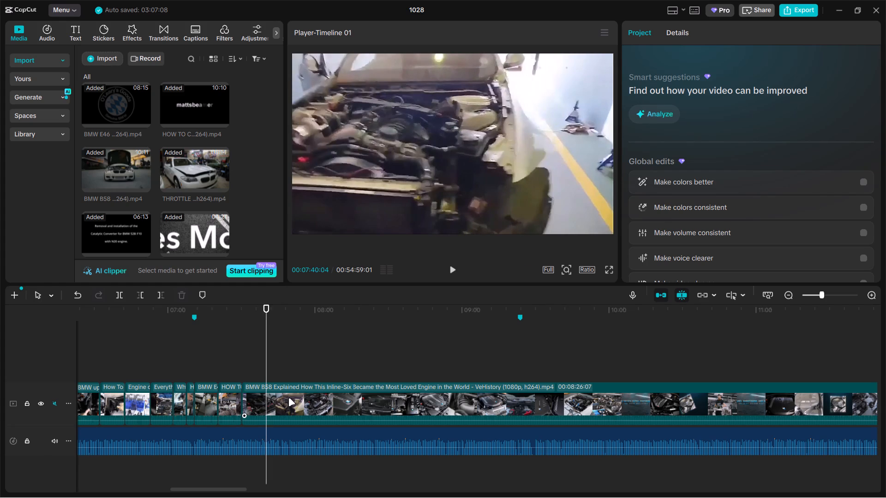
pyautogui.hotkey('ctrl', 'b')
# Scale the short inline-six B58 shot to 117% and reposition it to X -41, Y -181.
pyautogui.click(253, 374)
pyautogui.moveTo(253, 374); pyautogui.dragTo(257, 372)
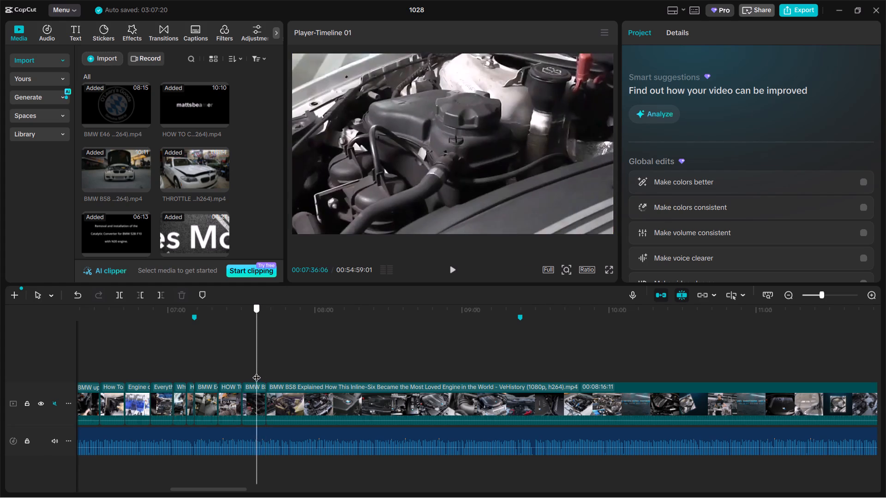
pyautogui.moveTo(257, 372); pyautogui.dragTo(263, 368)
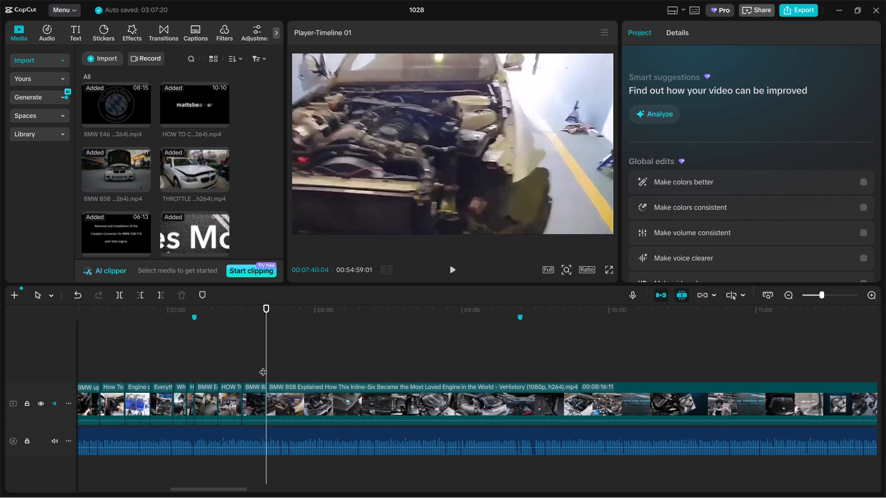
pyautogui.click(263, 366)
pyautogui.click(453, 157)
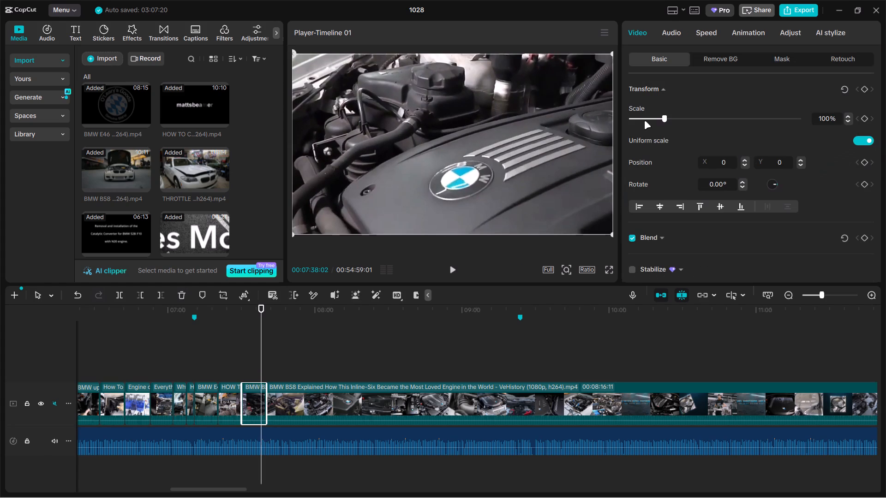
pyautogui.moveTo(659, 118); pyautogui.dragTo(670, 115)
pyautogui.click(261, 368)
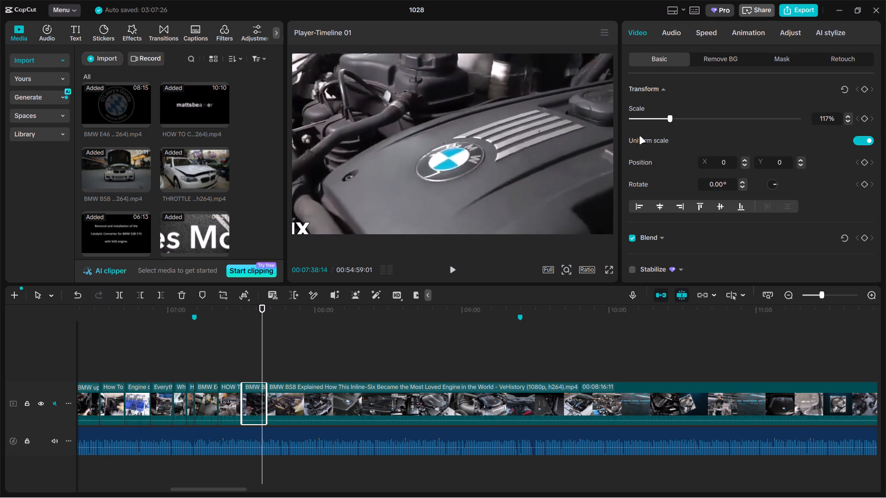
pyautogui.moveTo(592, 142); pyautogui.dragTo(588, 155)
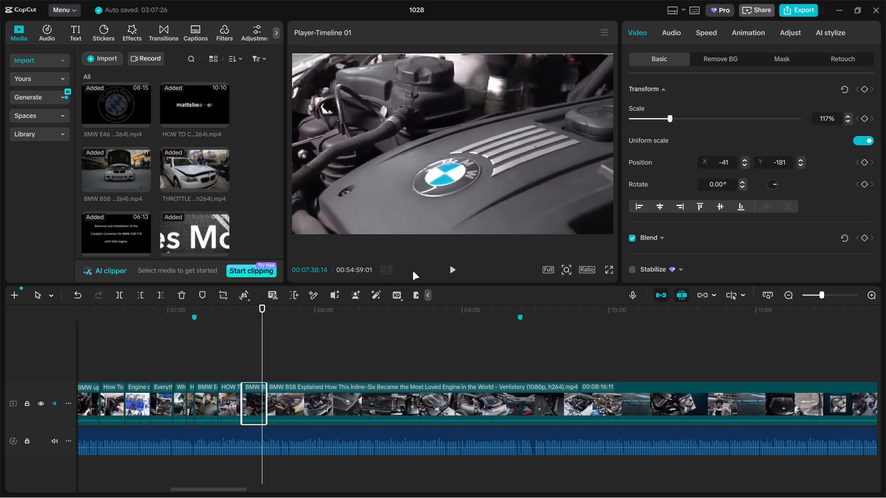
# Split the remaining BMW B58 clip at 00:08:49:19 and delete the part before the cut.
pyautogui.moveTo(264, 366); pyautogui.dragTo(327, 363)
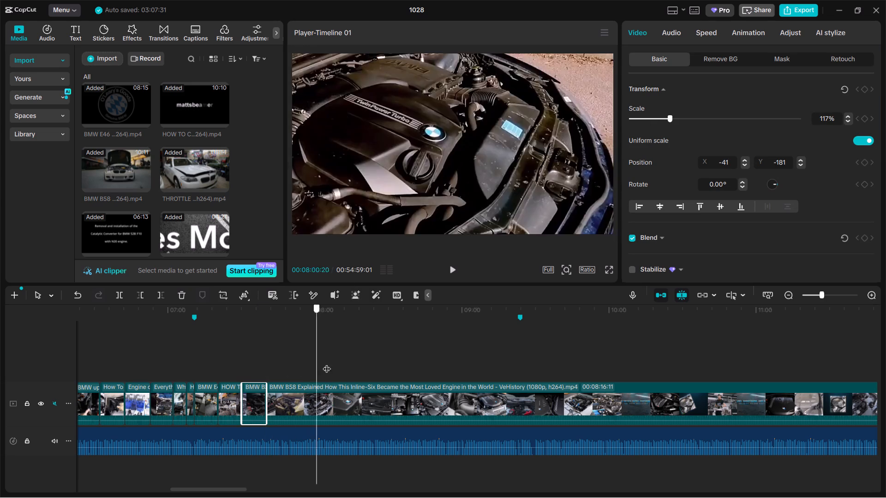
pyautogui.moveTo(327, 363); pyautogui.dragTo(425, 366)
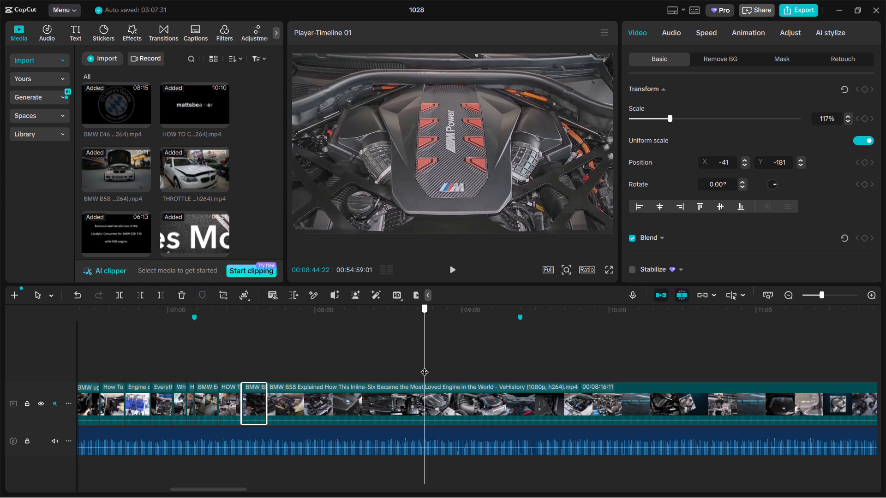
pyautogui.moveTo(425, 366); pyautogui.dragTo(437, 370)
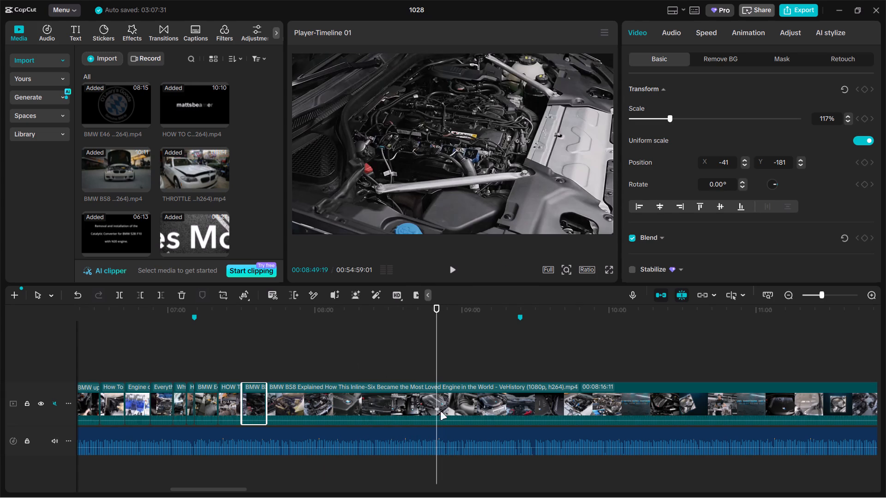
pyautogui.click(444, 409)
pyautogui.hotkey('ctrl', 'b')
pyautogui.click(388, 399)
pyautogui.press('BackSpace')
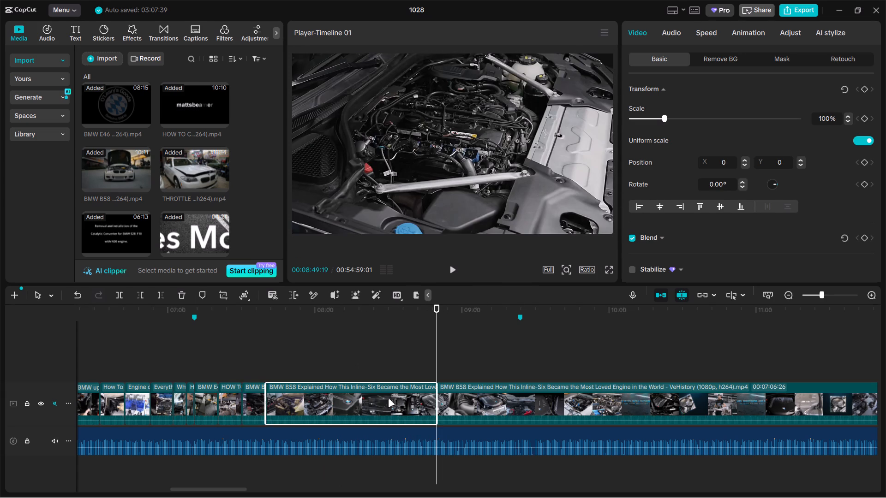
# Split the BMW B58 clip at 00:07:49:08 and delete the part after the cut.
pyautogui.click(271, 368)
pyautogui.moveTo(271, 368); pyautogui.dragTo(281, 366)
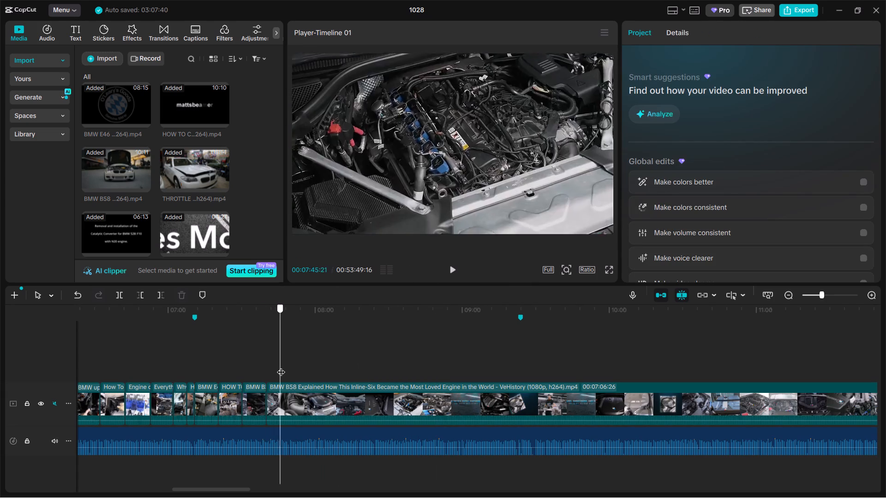
pyautogui.moveTo(281, 366); pyautogui.dragTo(289, 363)
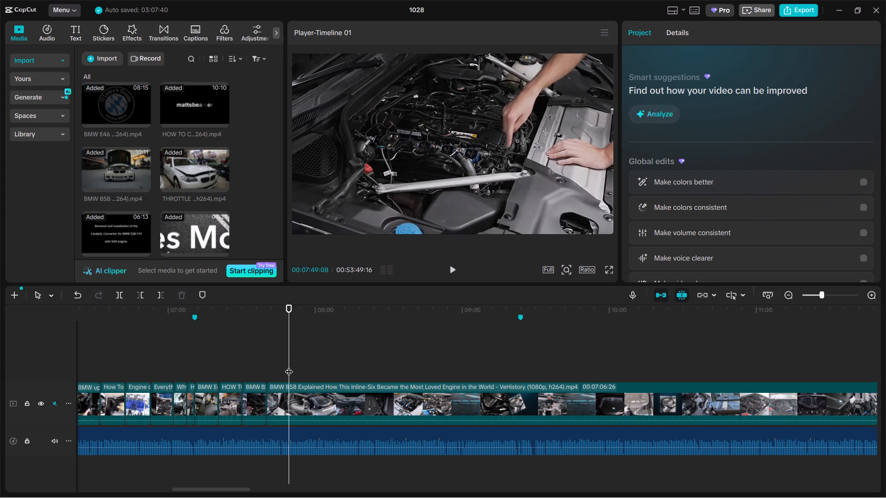
pyautogui.click(312, 402)
pyautogui.hotkey('ctrl', 'b')
pyautogui.press('BackSpace')
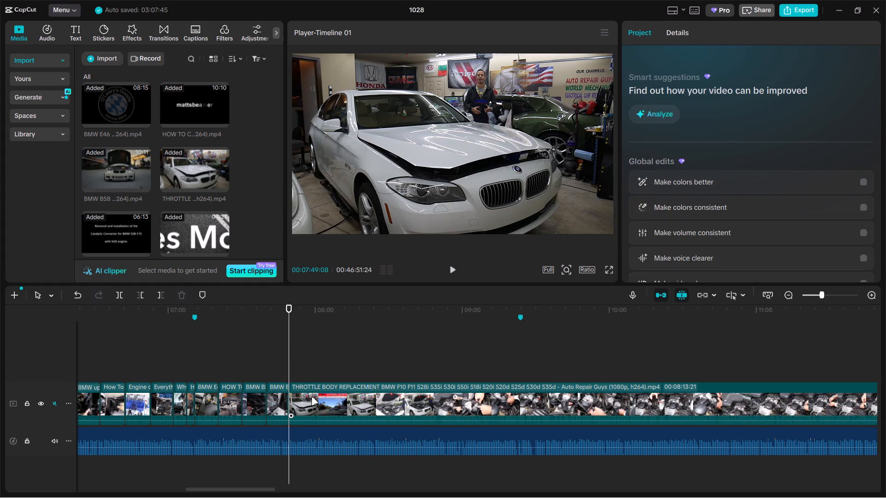
# Move the last short B58 shot onto a new track above, over the preceding inline-six B58 shot.
pyautogui.moveTo(292, 368); pyautogui.dragTo(382, 365)
pyautogui.click(282, 373)
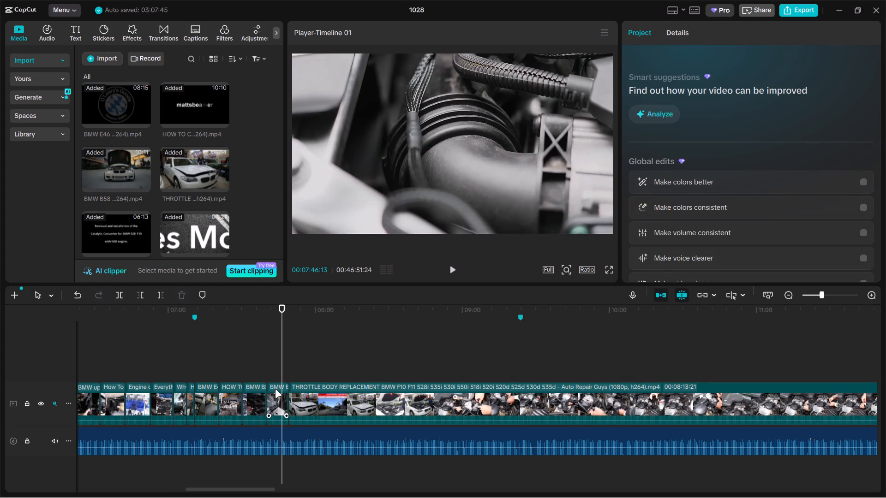
pyautogui.moveTo(275, 390); pyautogui.dragTo(248, 356)
# Split the Throttle Body Replacement clip at 00:08:41:24 and delete the part before the cut.
pyautogui.click(299, 368)
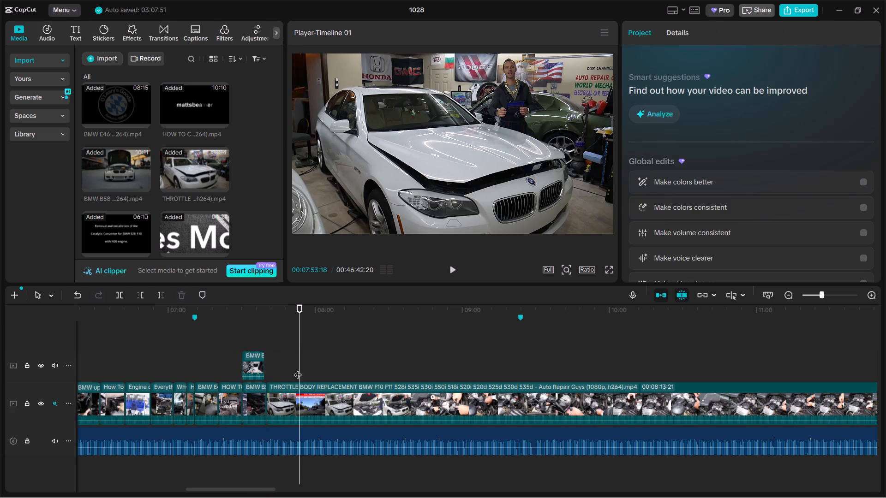
pyautogui.moveTo(294, 369); pyautogui.dragTo(264, 369)
pyautogui.click(275, 368)
pyautogui.moveTo(278, 368); pyautogui.dragTo(371, 366)
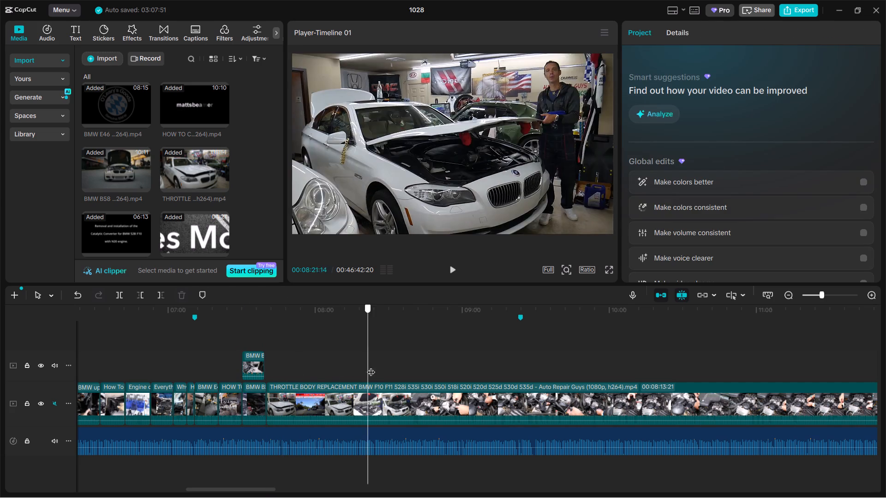
pyautogui.moveTo(371, 366); pyautogui.dragTo(418, 366)
pyautogui.click(433, 399)
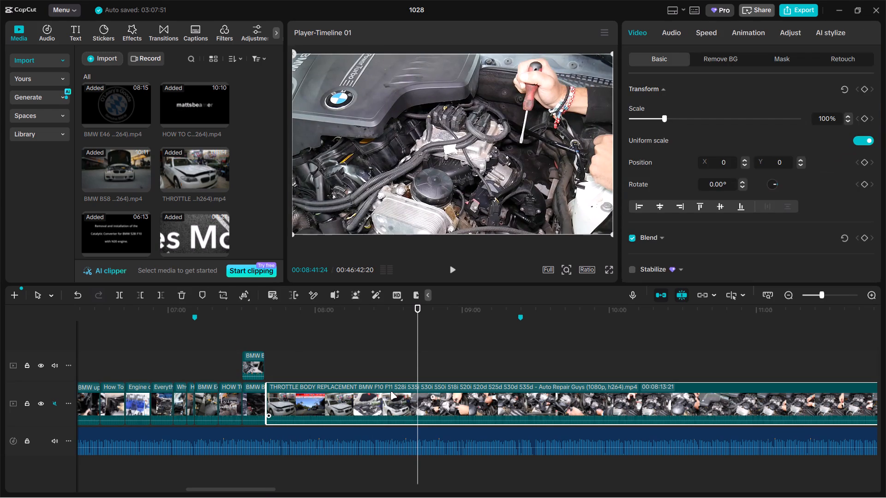
pyautogui.hotkey('ctrl', 'b')
pyautogui.click(359, 386)
pyautogui.press('BackSpace')
# Split the Throttle Body Replacement clip at 00:07:49:19.
pyautogui.click(268, 368)
pyautogui.moveTo(268, 368); pyautogui.dragTo(290, 366)
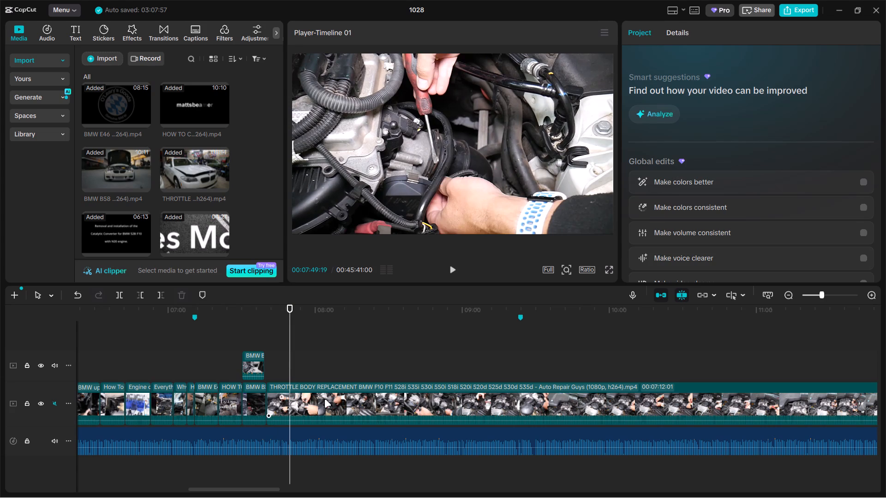
pyautogui.click(324, 399)
pyautogui.hotkey('ctrl', 'b')
# Split the remaining Throttle Body Replacement clip at 00:12:52:00 and delete the part before the cut.
pyautogui.click(374, 379)
pyautogui.keyDown('shift'); pyautogui.scroll(-16, 408, 363); pyautogui.keyUp('shift')
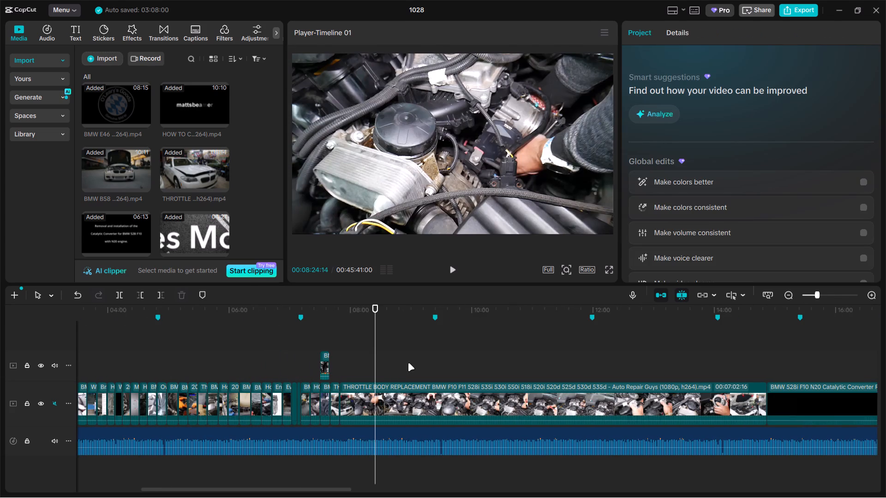
pyautogui.click(408, 363)
pyautogui.moveTo(426, 365); pyautogui.dragTo(537, 362)
pyautogui.click(539, 362)
pyautogui.moveTo(539, 362); pyautogui.dragTo(597, 365)
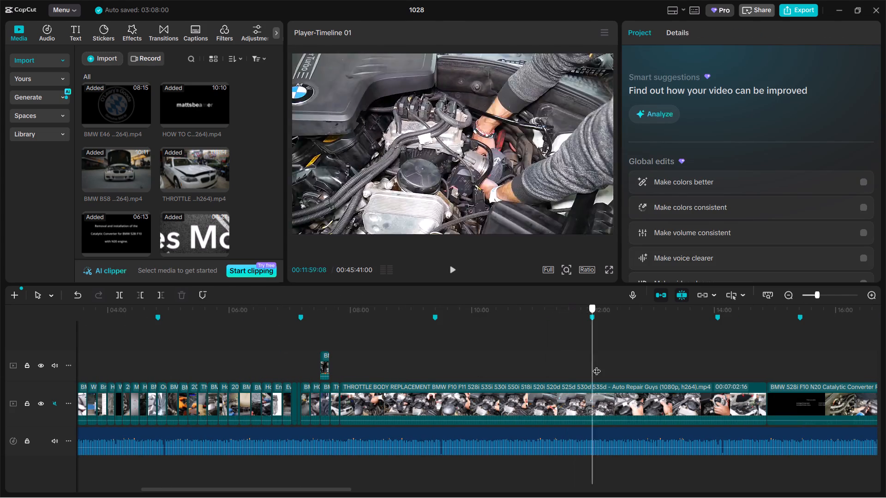
pyautogui.moveTo(597, 365); pyautogui.dragTo(645, 361)
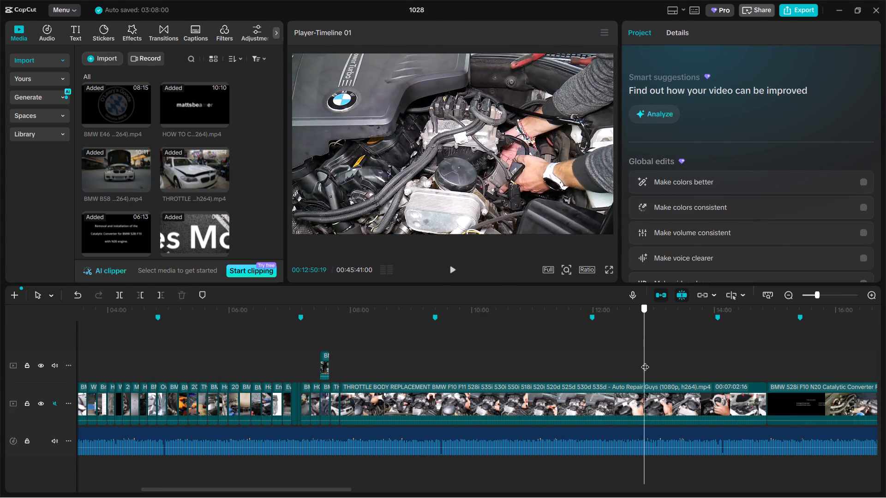
pyautogui.moveTo(645, 361); pyautogui.dragTo(646, 362)
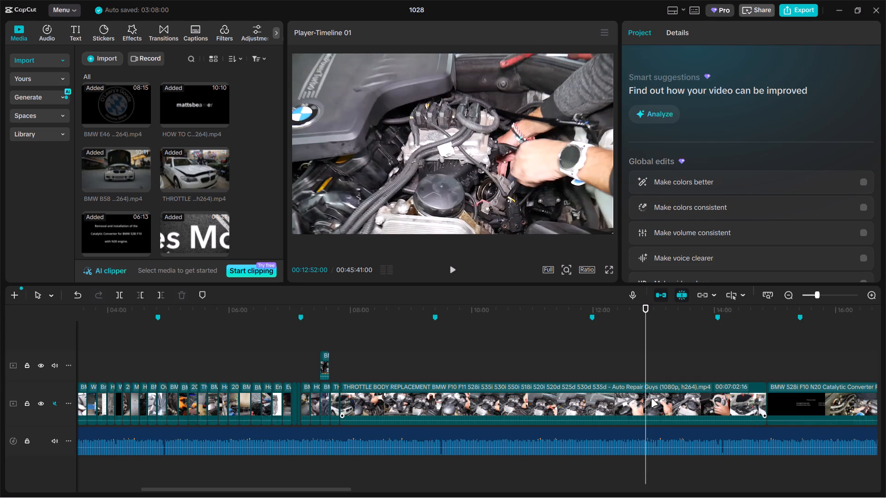
pyautogui.click(651, 399)
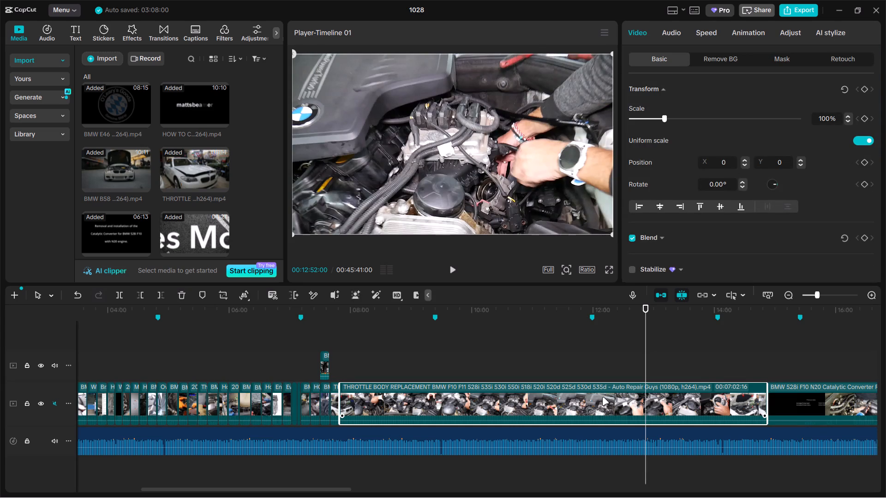
pyautogui.hotkey('ctrl', 'b')
pyautogui.click(607, 402)
pyautogui.press('BackSpace')
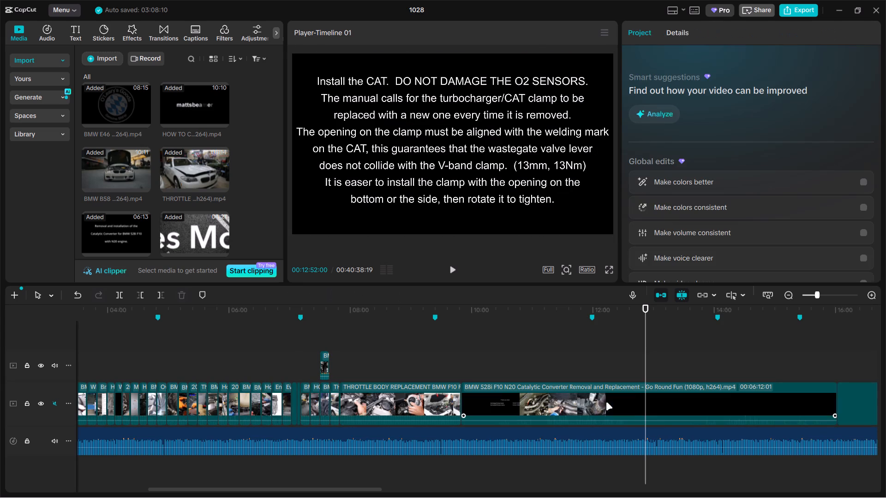
# Split the remaining Throttle Body Replacement clip at 00:07:58:19.
pyautogui.click(349, 371)
pyautogui.keyDown('ctrl'); pyautogui.scroll(8, 349, 371); pyautogui.keyUp('ctrl')
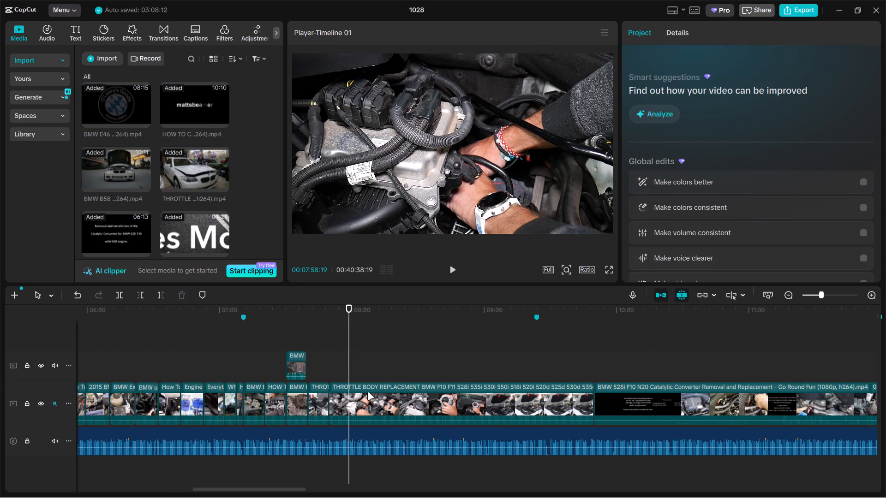
pyautogui.hotkey('ctrl', 'b')
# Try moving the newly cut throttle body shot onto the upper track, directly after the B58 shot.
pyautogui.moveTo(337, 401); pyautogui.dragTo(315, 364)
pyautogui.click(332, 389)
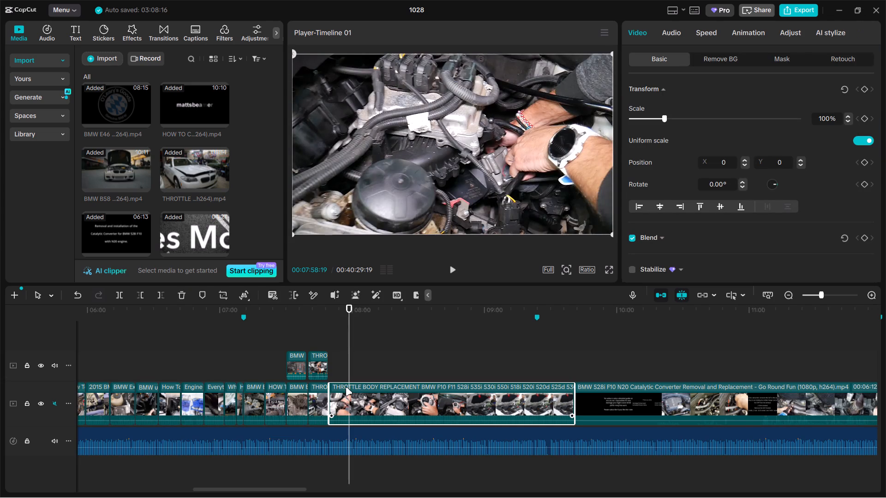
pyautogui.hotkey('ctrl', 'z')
# Move the newly cut throttle body shot onto a new top track, stacked above the raised B58 shot.
pyautogui.click(340, 400)
pyautogui.moveTo(340, 400); pyautogui.dragTo(319, 367)
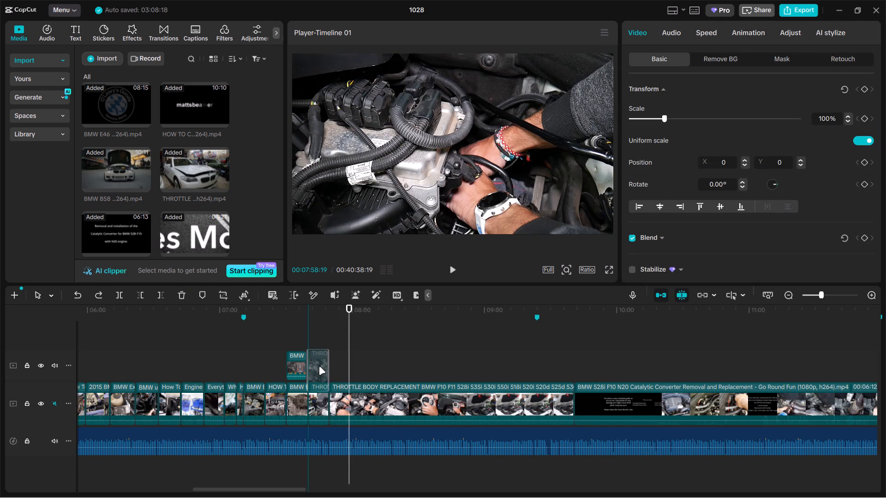
pyautogui.moveTo(319, 367); pyautogui.dragTo(299, 331)
# Delete the remaining long Throttle Body Replacement clip from the main track.
pyautogui.scroll(-2, 341, 383)
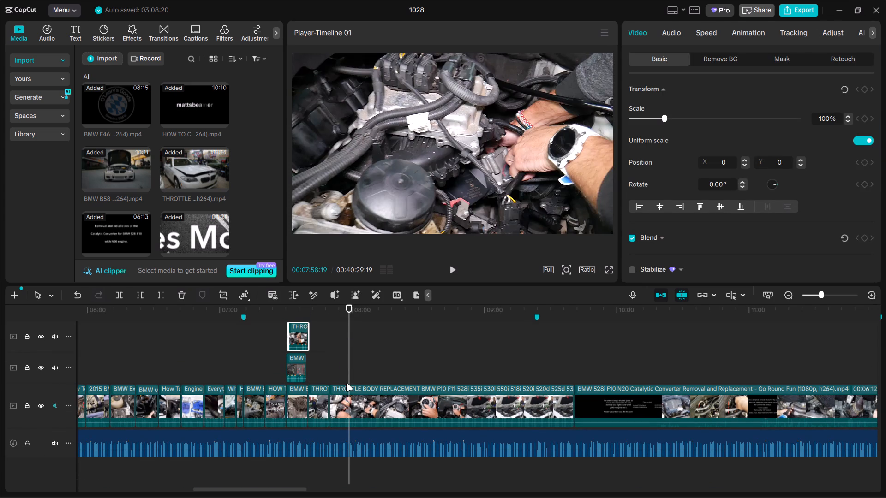
pyautogui.moveTo(348, 373); pyautogui.dragTo(351, 372)
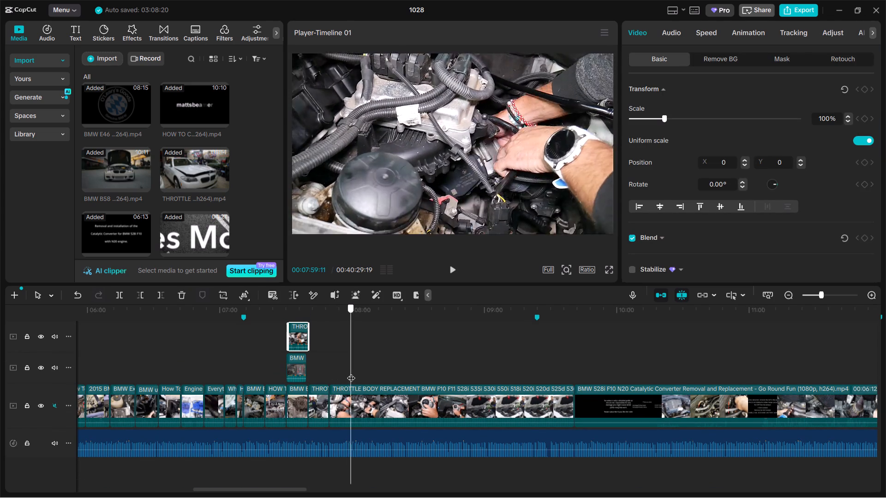
pyautogui.moveTo(351, 372); pyautogui.dragTo(353, 372)
pyautogui.click(373, 395)
pyautogui.press('BackSpace')
# Find the engine-bay connector shot in the Catalytic Converter Removal clip and split the clip at 00:13:08:21.
pyautogui.moveTo(348, 370); pyautogui.dragTo(436, 371)
pyautogui.click(436, 371)
pyautogui.moveTo(436, 371); pyautogui.dragTo(464, 371)
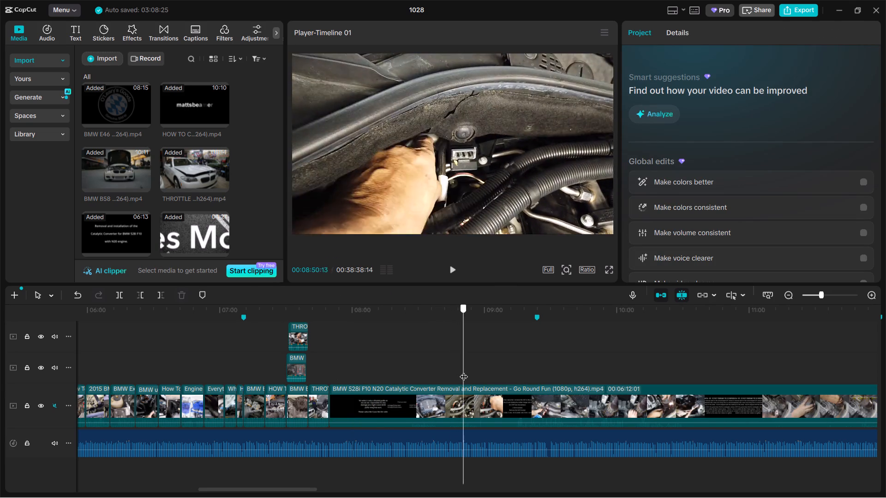
pyautogui.moveTo(464, 371); pyautogui.dragTo(603, 368)
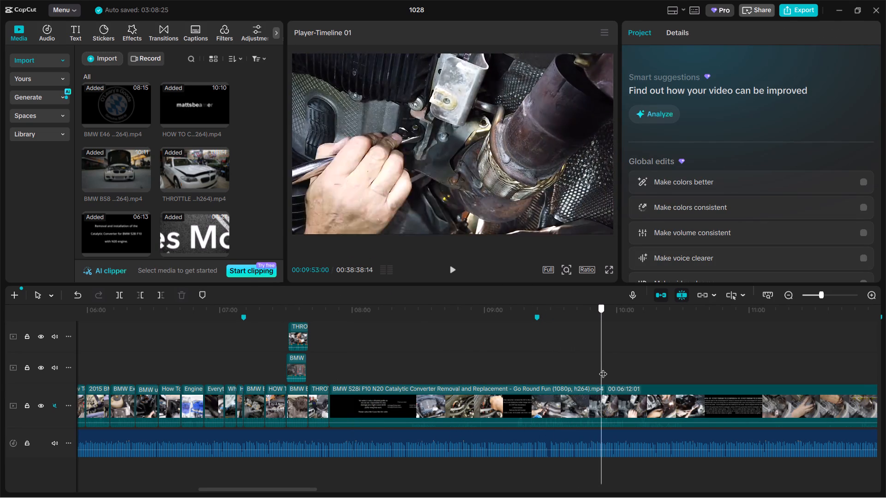
pyautogui.moveTo(603, 368); pyautogui.dragTo(667, 368)
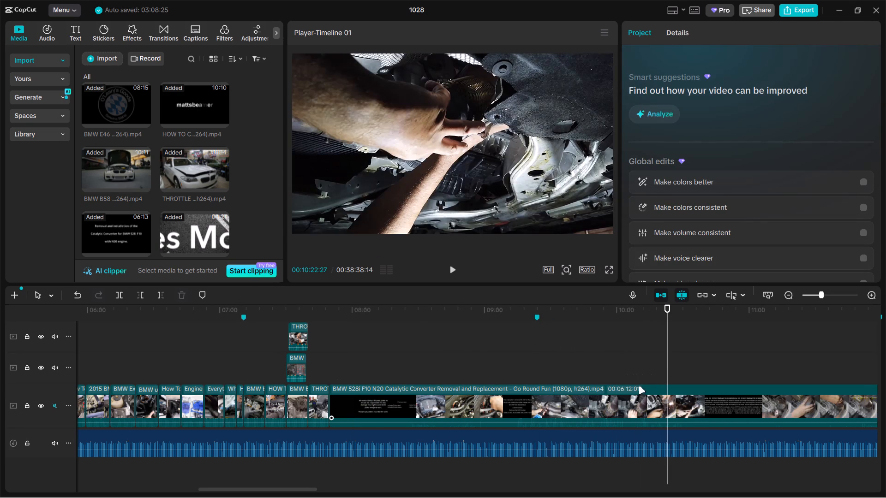
pyautogui.moveTo(625, 396); pyautogui.dragTo(615, 401)
pyautogui.click(594, 407)
pyautogui.moveTo(599, 404); pyautogui.dragTo(589, 402)
pyautogui.keyDown('ctrl'); pyautogui.scroll(-4, 593, 404); pyautogui.keyUp('ctrl')
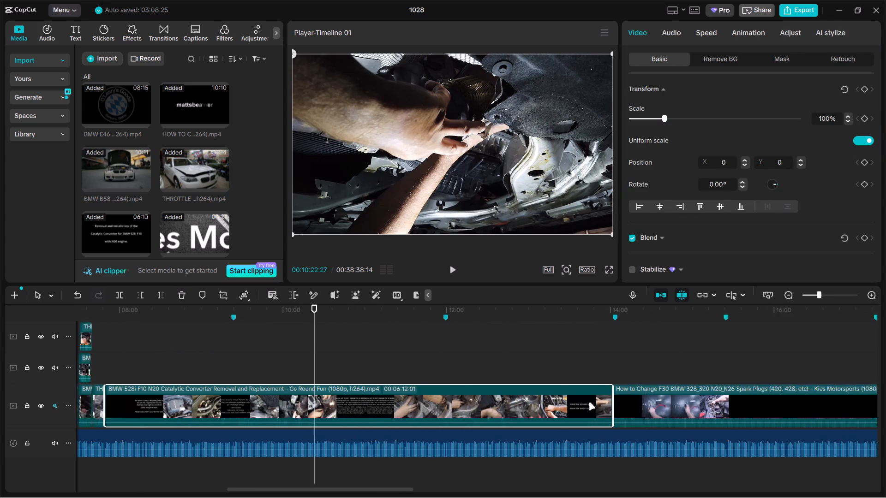
pyautogui.moveTo(589, 402); pyautogui.dragTo(587, 401)
pyautogui.click(369, 366)
pyautogui.moveTo(369, 366); pyautogui.dragTo(432, 365)
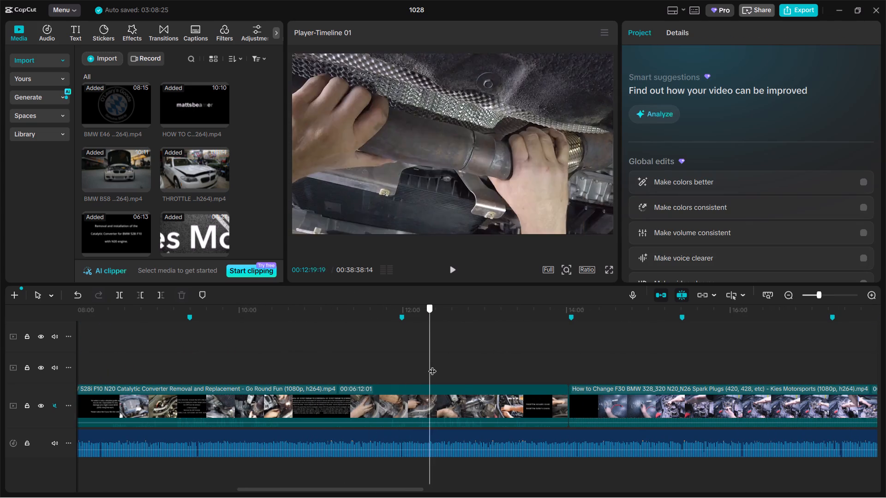
pyautogui.moveTo(432, 365); pyautogui.dragTo(494, 359)
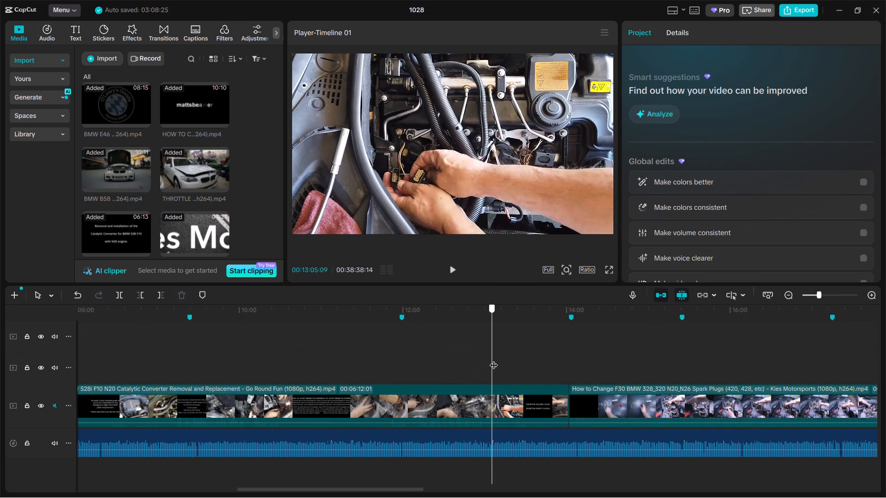
pyautogui.moveTo(494, 359); pyautogui.dragTo(497, 359)
pyautogui.click(502, 404)
pyautogui.hotkey('ctrl', 'b')
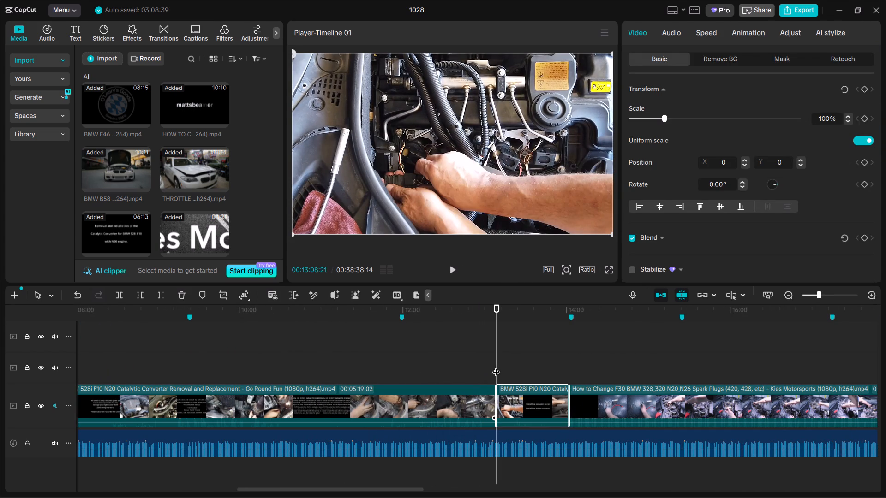
# Split the Catalytic Converter clip again at 00:13:29:20 and delete its long section before the first cut.
pyautogui.moveTo(497, 365); pyautogui.dragTo(525, 359)
pyautogui.hotkey('ctrl', 'b')
pyautogui.click(462, 386)
pyautogui.press('BackSpace')
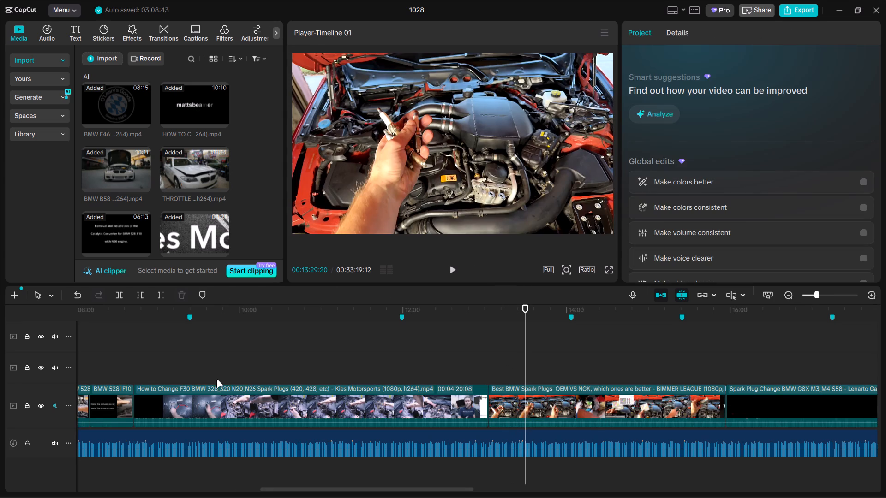
# Trim the end of the Catalytic Converter connector shot on the main track back to about 00:08:00.
pyautogui.moveTo(171, 366); pyautogui.dragTo(180, 362)
pyautogui.click(248, 368)
pyautogui.keyDown('ctrl'); pyautogui.scroll(5, 248, 368); pyautogui.keyUp('ctrl')
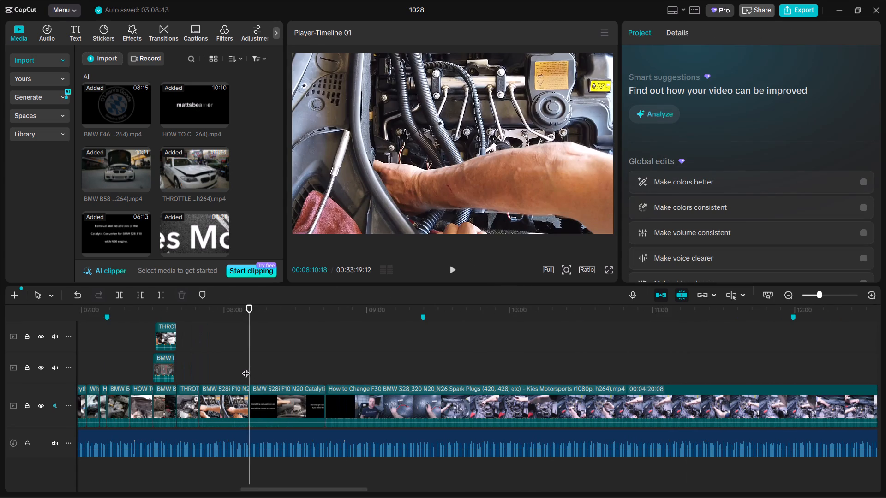
pyautogui.click(216, 368)
pyautogui.moveTo(216, 368); pyautogui.dragTo(226, 365)
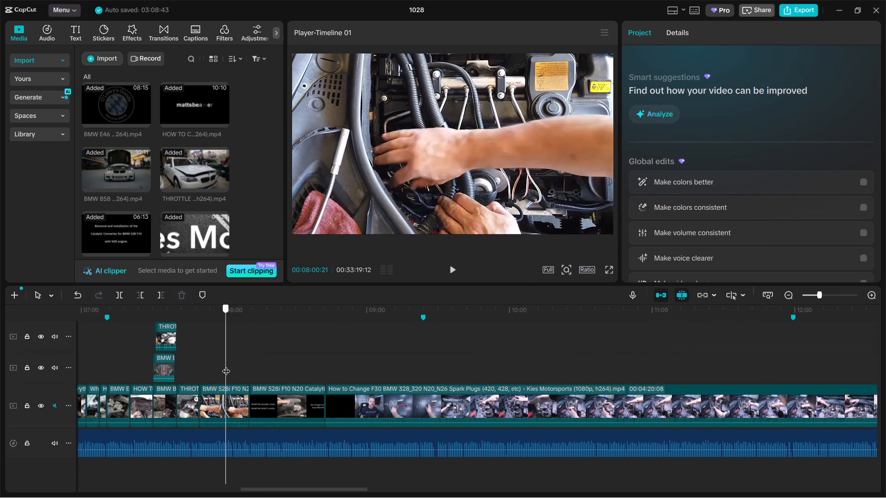
pyautogui.moveTo(226, 365); pyautogui.dragTo(230, 364)
pyautogui.click(226, 396)
pyautogui.moveTo(250, 394); pyautogui.dragTo(225, 394)
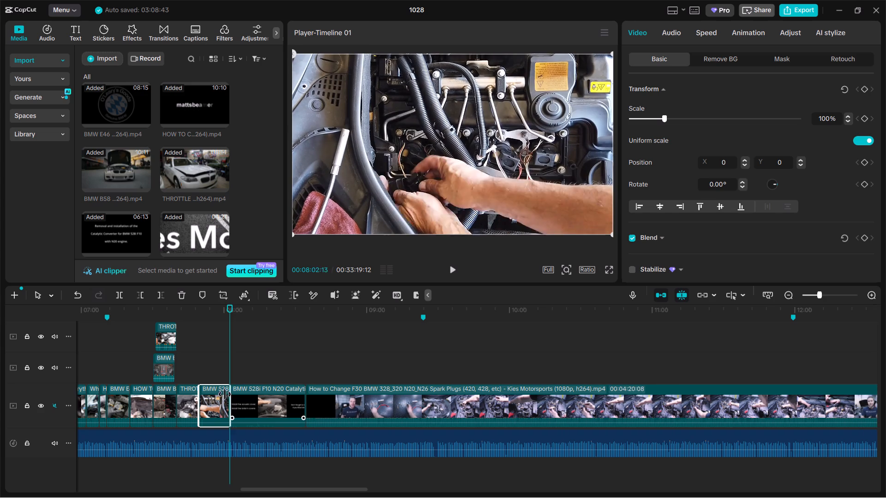
pyautogui.moveTo(225, 394); pyautogui.dragTo(222, 394)
# Trim the start of the leftover Catalytic Converter clip to the engine cover footage at about 00:08:08.
pyautogui.click(230, 373)
pyautogui.moveTo(233, 372); pyautogui.dragTo(269, 364)
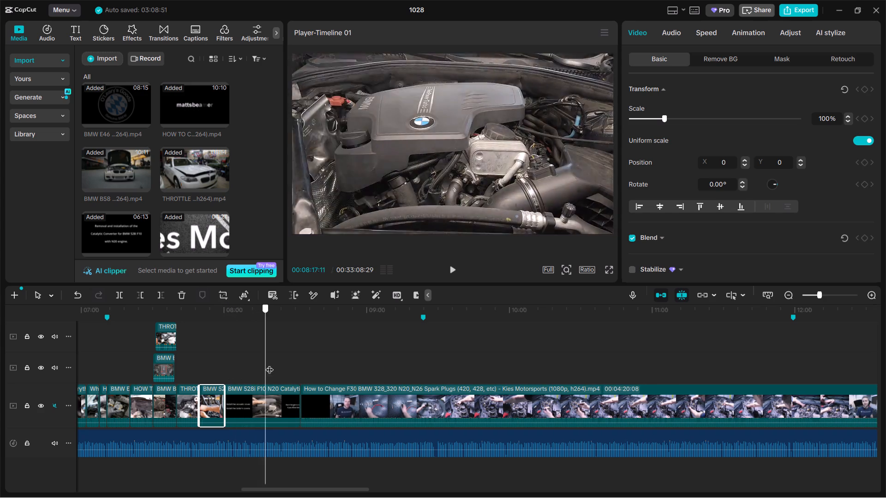
pyautogui.moveTo(269, 364); pyautogui.dragTo(244, 364)
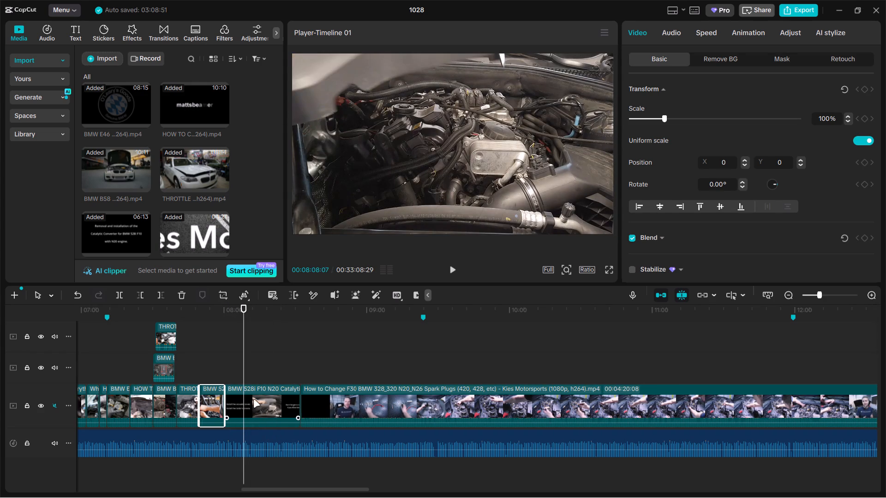
pyautogui.click(253, 399)
pyautogui.keyDown('ctrl'); pyautogui.scroll(5, 252, 390); pyautogui.keyUp('ctrl')
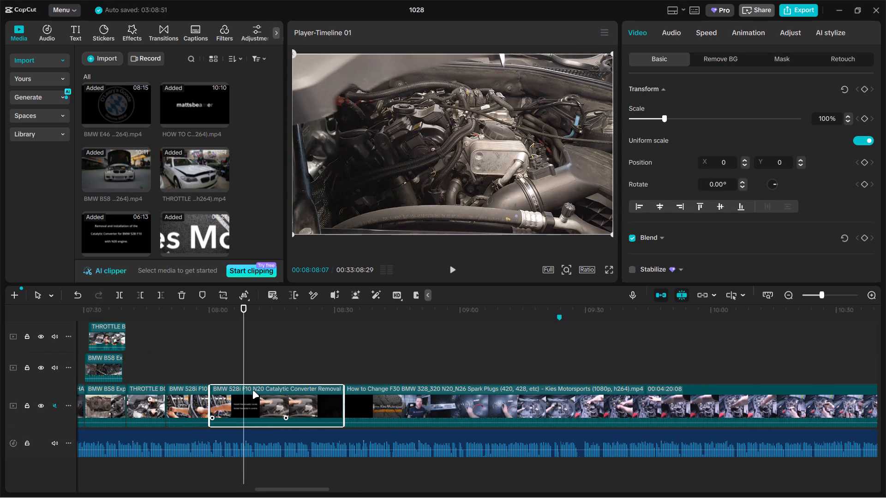
pyautogui.keyDown('ctrl'); pyautogui.scroll(2, 255, 393); pyautogui.keyUp('ctrl')
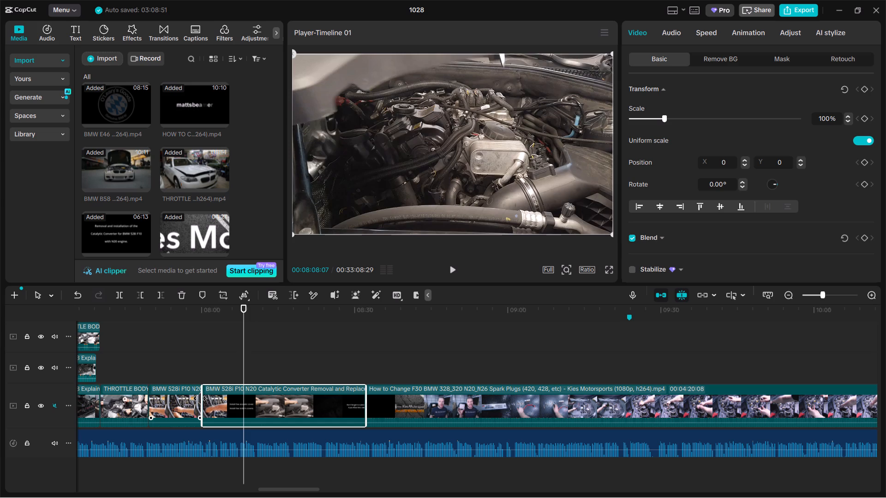
pyautogui.moveTo(200, 398); pyautogui.dragTo(240, 398)
# Split the engine cover clip at 00:08:08:20 and delete the remainder after the cut.
pyautogui.moveTo(244, 378); pyautogui.dragTo(243, 373)
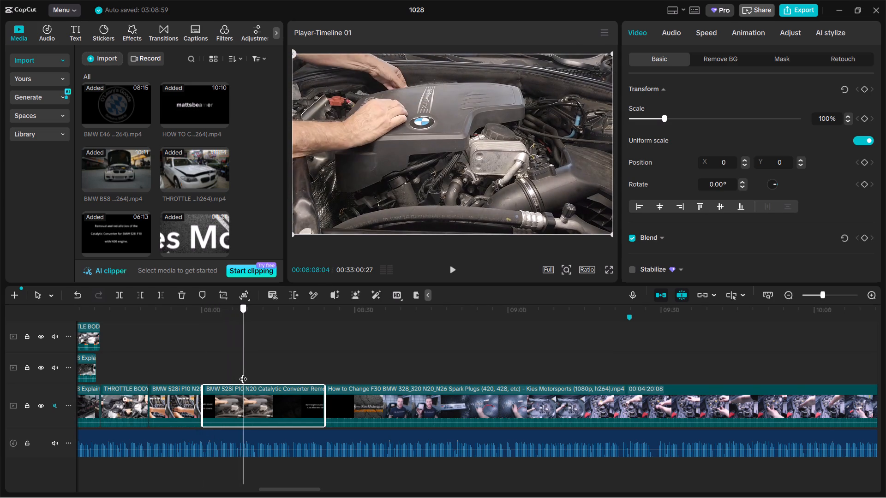
pyautogui.moveTo(243, 373); pyautogui.dragTo(246, 373)
pyautogui.hotkey('ctrl', 'b')
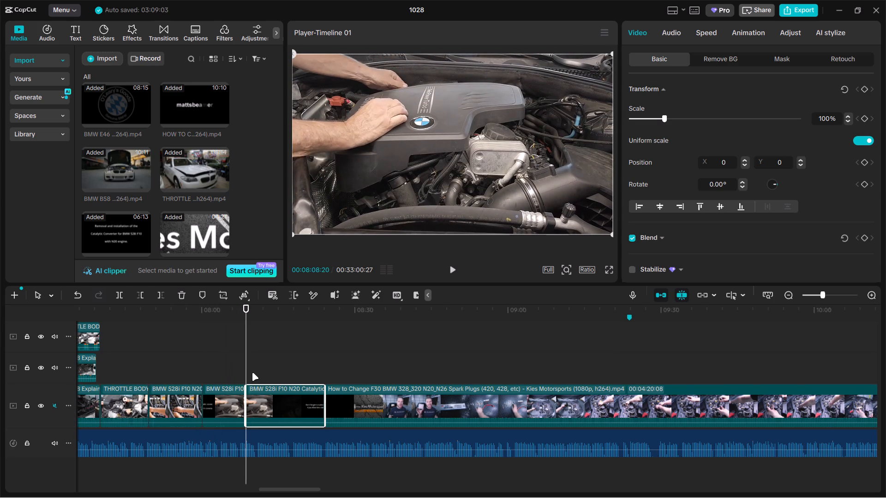
pyautogui.press('BackSpace')
# Move the short engine cover shot onto the first upper track, directly after the raised B58 shot.
pyautogui.moveTo(221, 409); pyautogui.dragTo(115, 368)
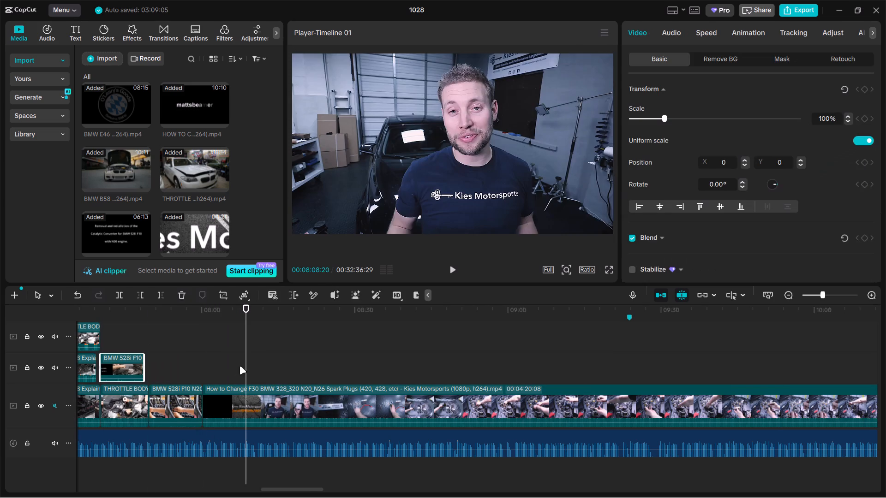
# Cut the How to Change F30 Spark Plugs clip at 00:10:34:27 and delete the section before it.
pyautogui.moveTo(246, 366); pyautogui.dragTo(600, 352)
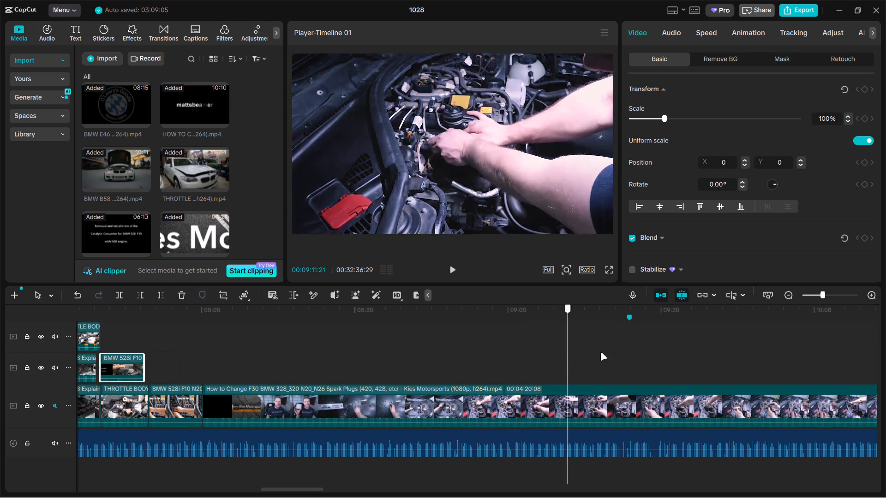
pyautogui.moveTo(600, 352); pyautogui.dragTo(619, 351)
pyautogui.keyDown('ctrl'); pyautogui.moveTo(590, 362); pyautogui.dragTo(586, 362); pyautogui.keyUp('ctrl')
pyautogui.click(565, 372)
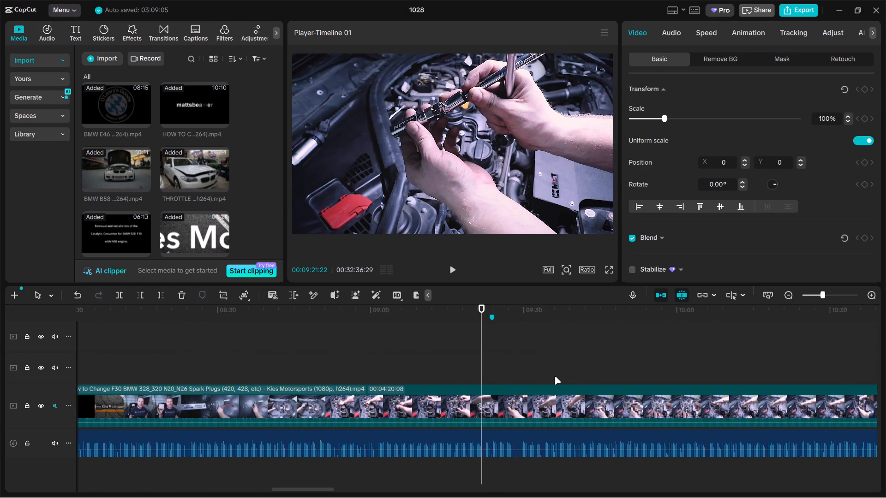
pyautogui.keyDown('ctrl'); pyautogui.scroll(-10, 551, 381); pyautogui.keyUp('ctrl')
pyautogui.click(548, 383)
pyautogui.click(421, 383)
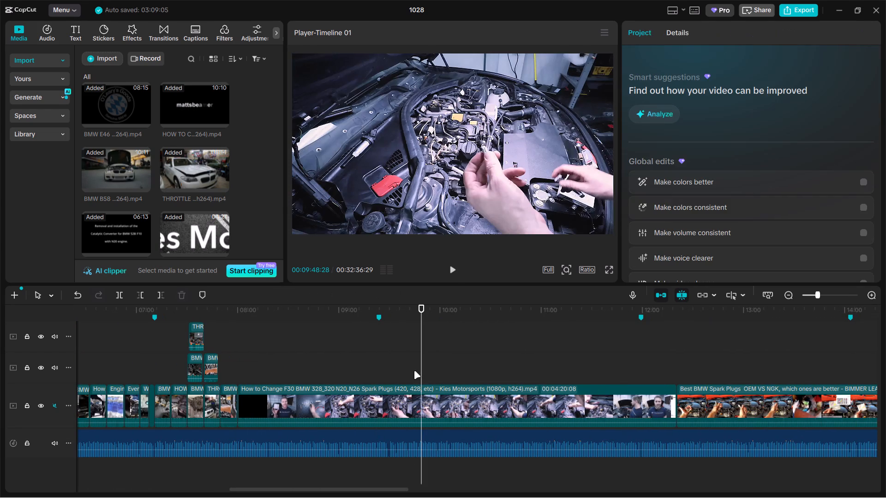
pyautogui.moveTo(414, 371); pyautogui.dragTo(448, 364)
pyautogui.click(448, 364)
pyautogui.moveTo(450, 364); pyautogui.dragTo(503, 353)
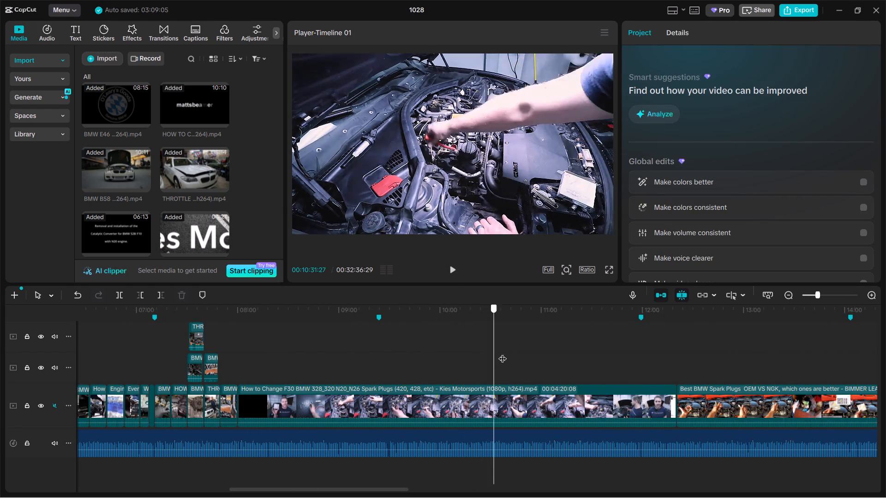
pyautogui.moveTo(503, 353); pyautogui.dragTo(499, 353)
pyautogui.click(498, 390)
pyautogui.hotkey('ctrl', 'b')
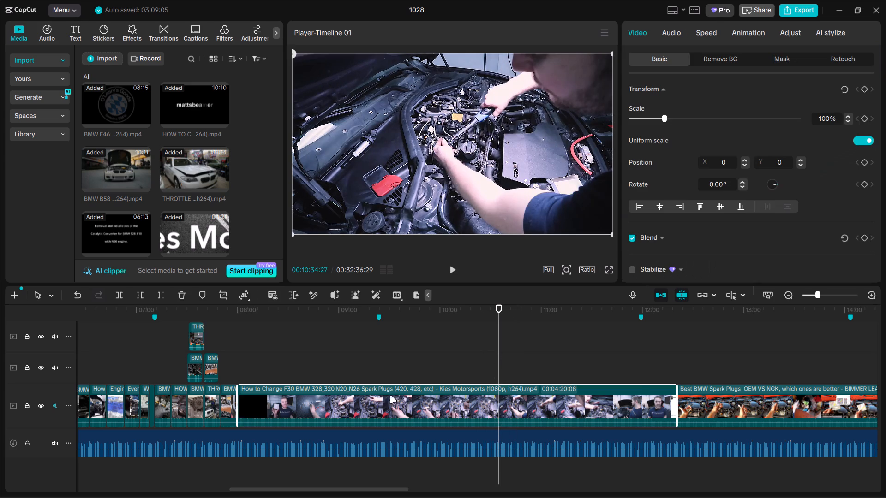
pyautogui.click(384, 397)
pyautogui.press('BackSpace')
# Split the remaining F30 Spark Plugs clip at 00:08:09:13 and delete everything after the cut.
pyautogui.doubleClick(248, 374)
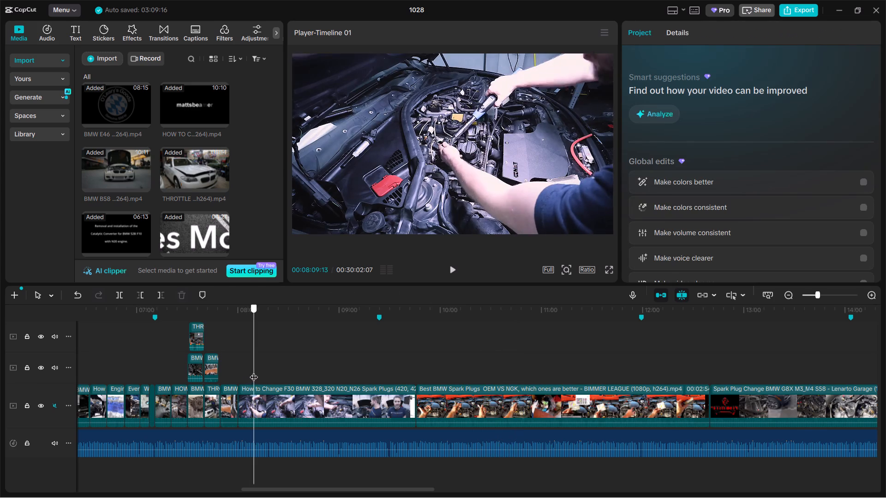
pyautogui.click(288, 401)
pyautogui.hotkey('ctrl', 'b')
pyautogui.press('BackSpace')
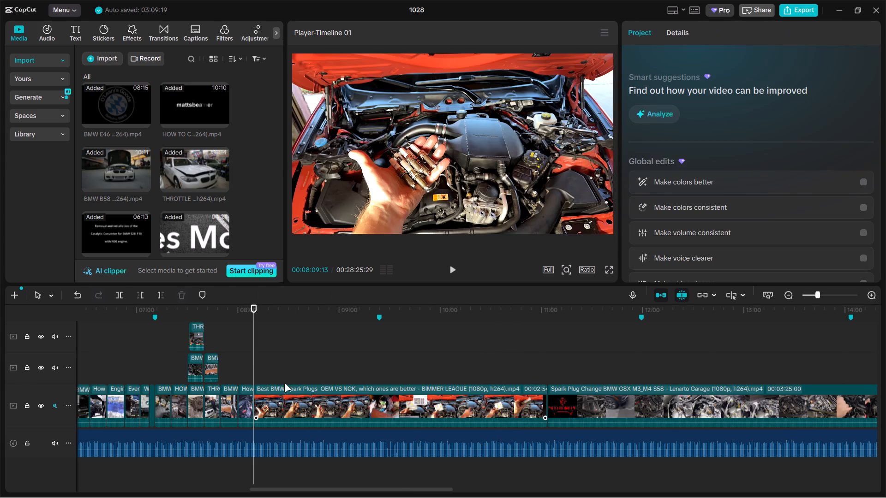
# Cut the Best BMW Spark Plugs OEM vs NGK clip at 00:08:49:20 and delete the section before it.
pyautogui.click(280, 367)
pyautogui.moveTo(280, 367); pyautogui.dragTo(329, 359)
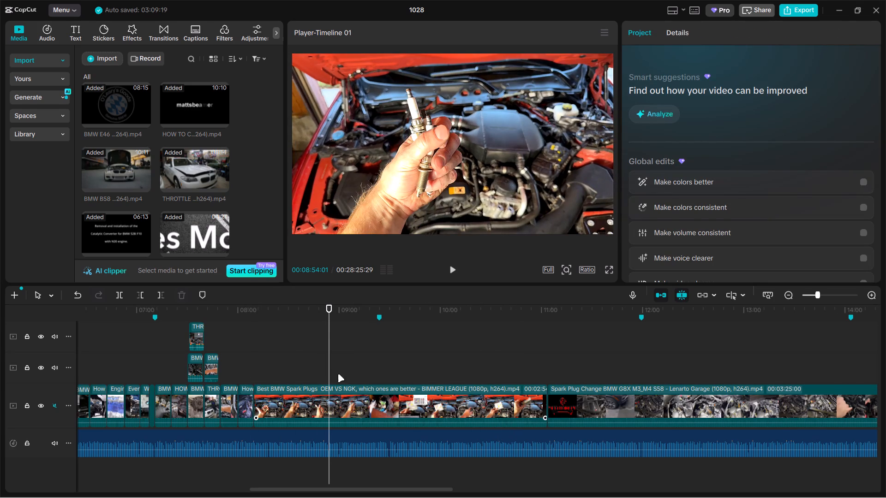
pyautogui.moveTo(326, 363); pyautogui.dragTo(320, 363)
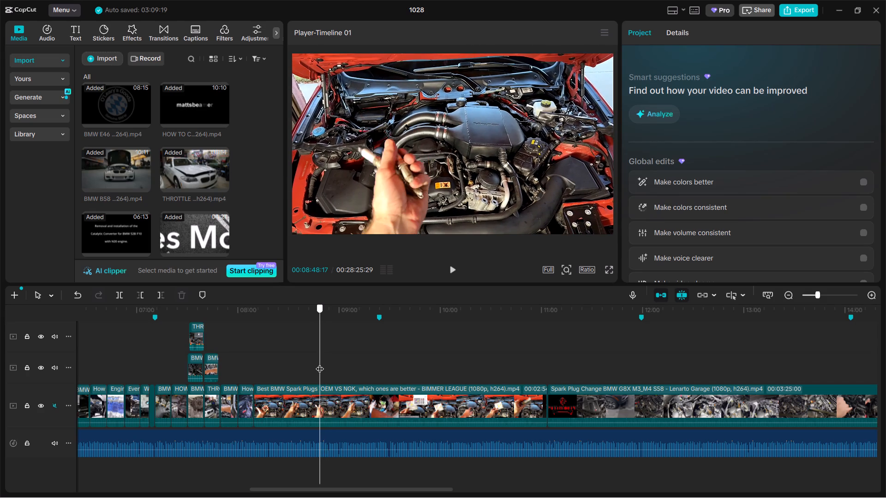
pyautogui.moveTo(320, 363); pyautogui.dragTo(322, 362)
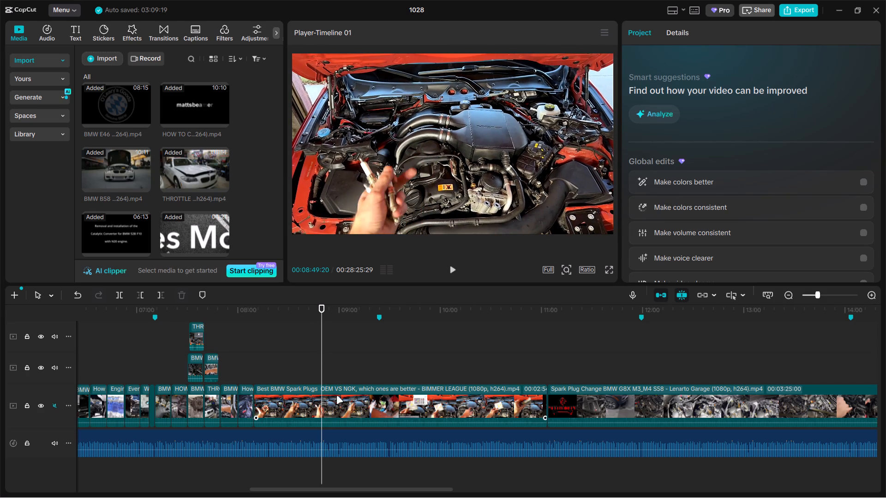
pyautogui.click(336, 396)
pyautogui.hotkey('ctrl', 'b')
pyautogui.click(289, 396)
pyautogui.press('BackSpace')
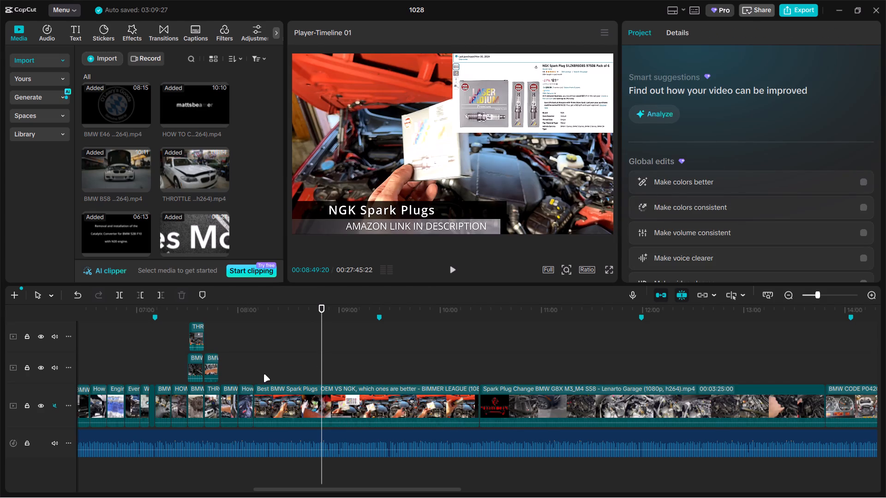
# Split the remaining Best BMW Spark Plugs clip at 00:08:17:20 and delete everything after the cut.
pyautogui.click(261, 367)
pyautogui.moveTo(261, 367); pyautogui.dragTo(270, 364)
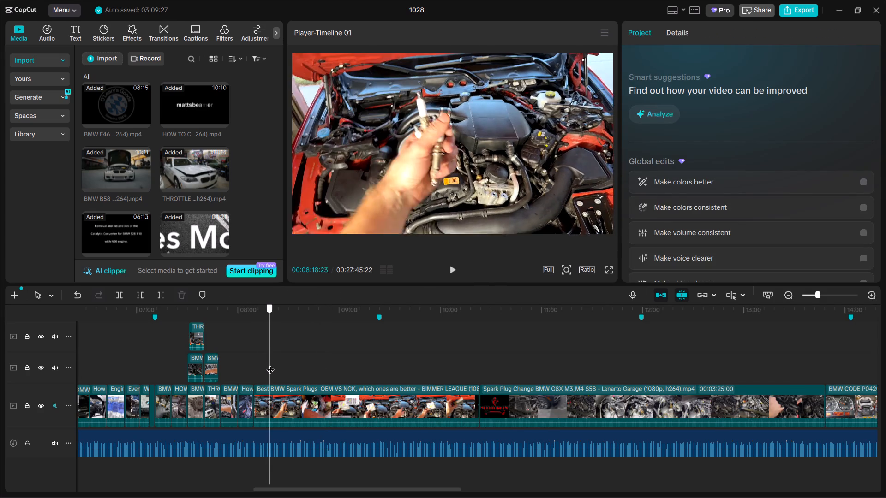
pyautogui.moveTo(270, 364); pyautogui.dragTo(268, 365)
pyautogui.click(298, 394)
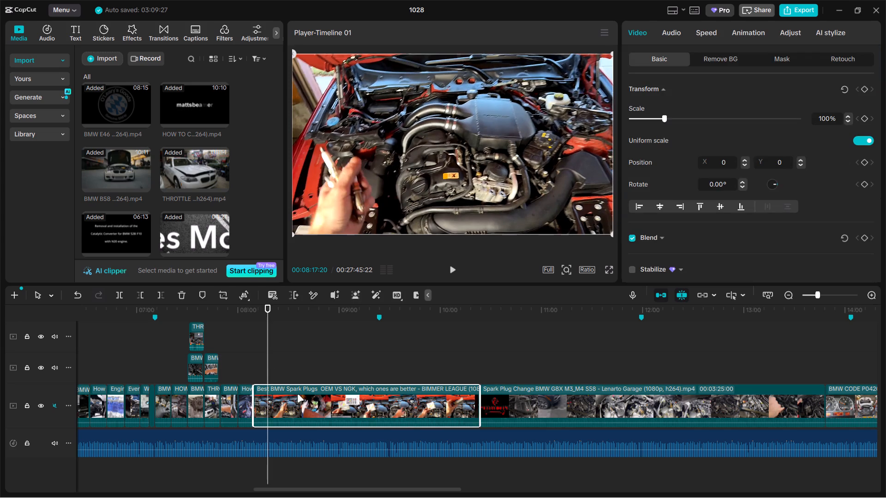
pyautogui.hotkey('ctrl', 'b')
pyautogui.press('BackSpace')
# Move the short Best BMW Spark Plugs shot earlier on the main track, directly before the BMW E46 shot near the 07:08 marker.
pyautogui.keyDown('ctrl'); pyautogui.scroll(6, 294, 393); pyautogui.keyUp('ctrl')
pyautogui.moveTo(259, 403); pyautogui.dragTo(210, 411)
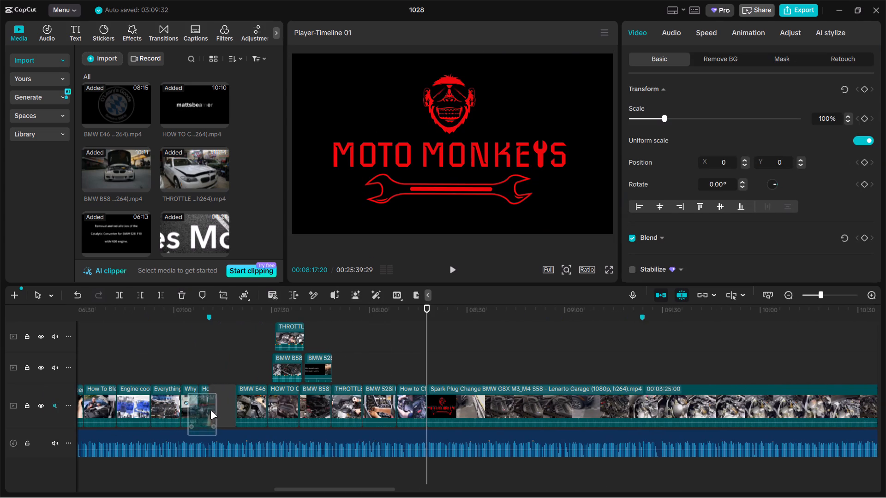
pyautogui.moveTo(210, 411); pyautogui.dragTo(219, 407)
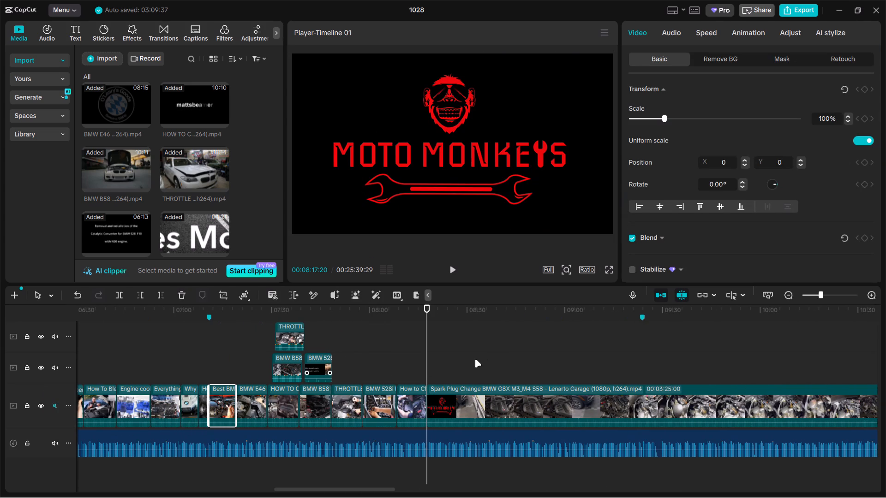
# Cut the Spark Plug Change BMW G8X M3_M4 S58 clip at 00:09:52:25 and delete the section before it.
pyautogui.click(473, 360)
pyautogui.moveTo(473, 360); pyautogui.dragTo(533, 353)
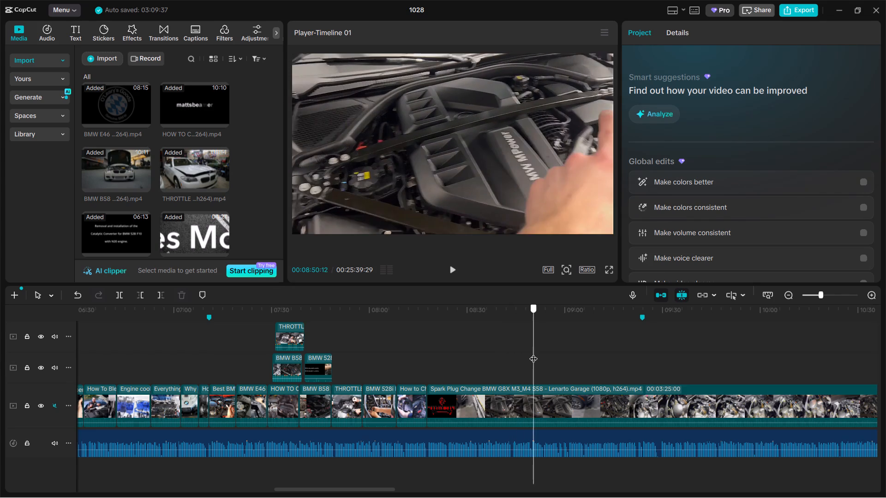
pyautogui.moveTo(533, 353); pyautogui.dragTo(527, 355)
pyautogui.click(571, 383)
pyautogui.moveTo(565, 383); pyautogui.dragTo(567, 378)
pyautogui.click(422, 392)
pyautogui.click(438, 369)
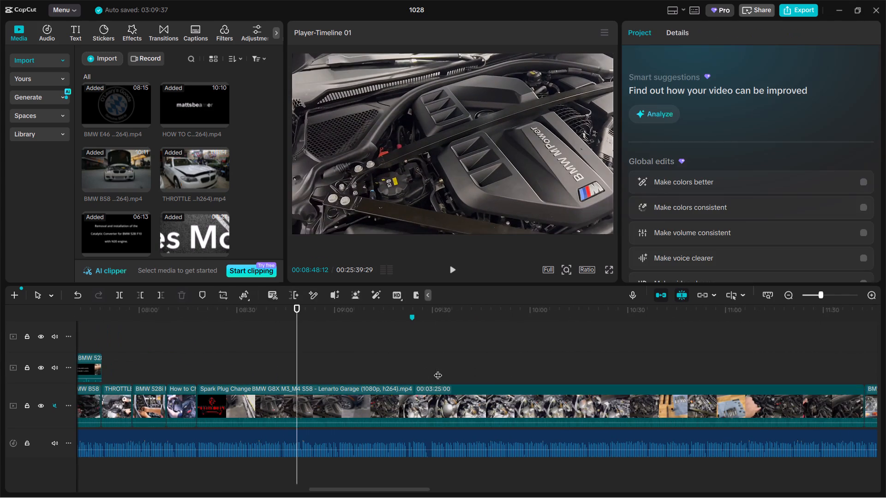
pyautogui.moveTo(441, 369); pyautogui.dragTo(507, 361)
pyautogui.click(520, 403)
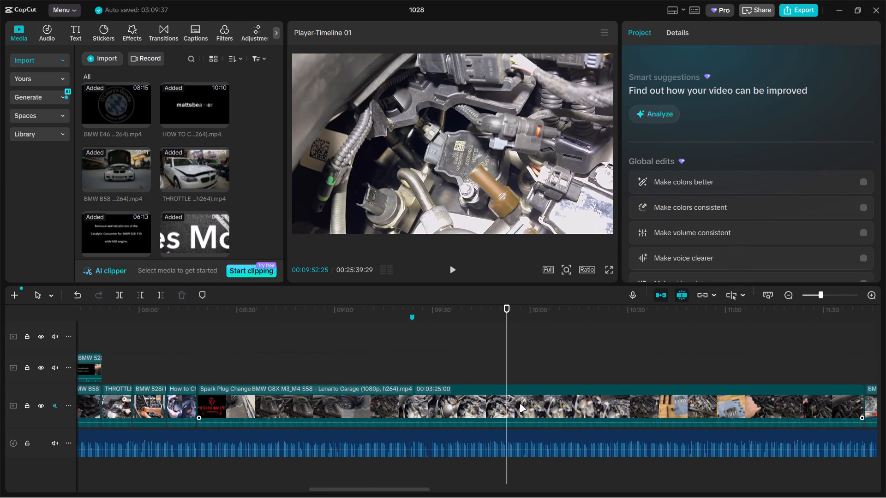
pyautogui.hotkey('ctrl', 'b')
pyautogui.click(442, 407)
pyautogui.press('BackSpace')
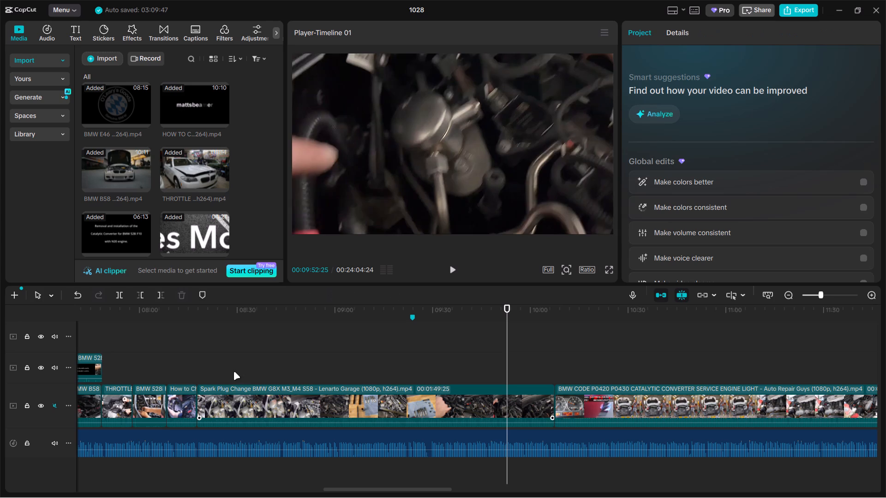
# Split the remaining Spark Plug Change BMW G8X clip at 00:08:27:01 and delete everything after the cut.
pyautogui.doubleClick(230, 372)
pyautogui.click(247, 403)
pyautogui.hotkey('ctrl', 'b')
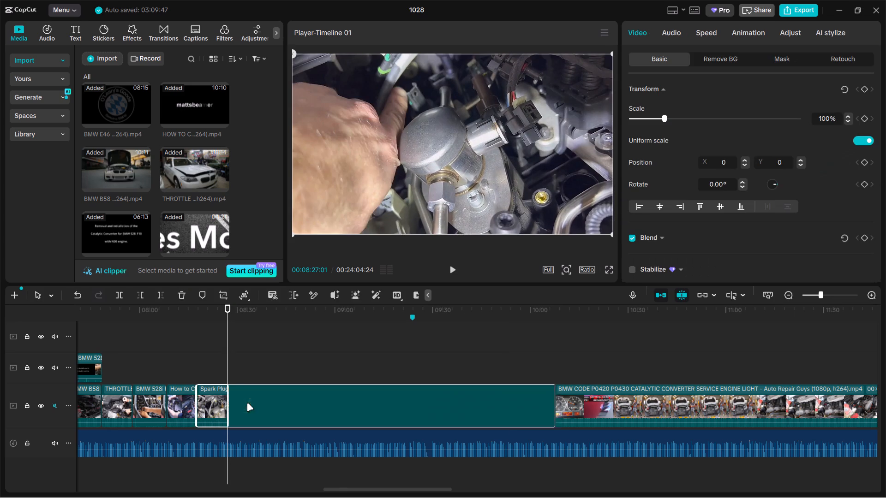
pyautogui.press('BackSpace')
# Cut the BMW CODE P0420 P0430 catalytic converter clip at 00:09:56:29 and delete the section before it.
pyautogui.click(257, 366)
pyautogui.moveTo(272, 365); pyautogui.dragTo(451, 355)
pyautogui.click(462, 355)
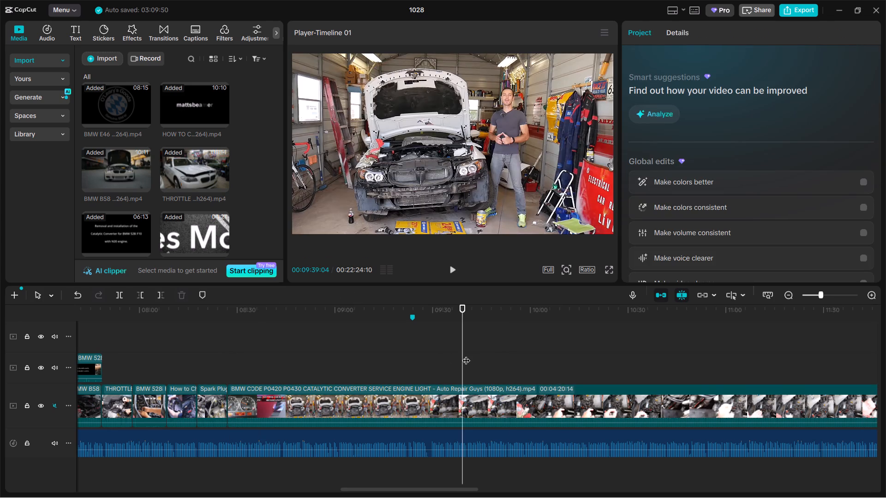
pyautogui.moveTo(467, 355); pyautogui.dragTo(511, 356)
pyautogui.moveTo(511, 356); pyautogui.dragTo(521, 356)
pyautogui.click(533, 410)
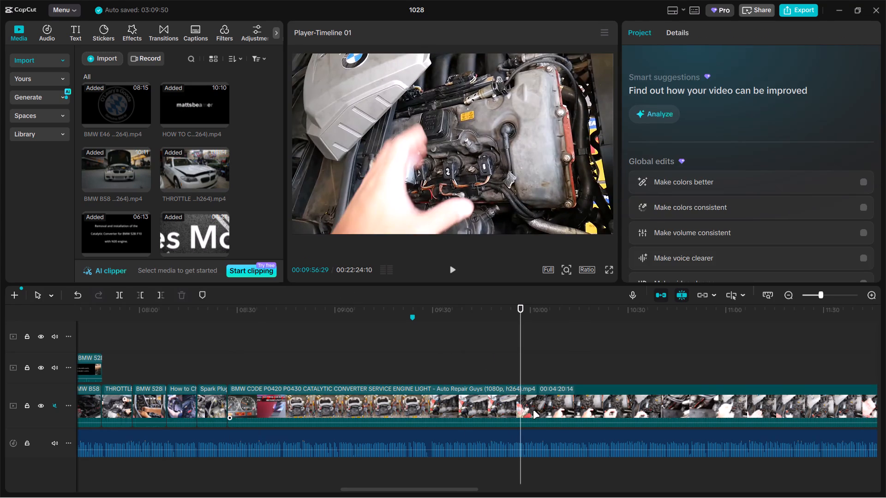
pyautogui.hotkey('ctrl', 'b')
pyautogui.click(441, 408)
pyautogui.press('BackSpace')
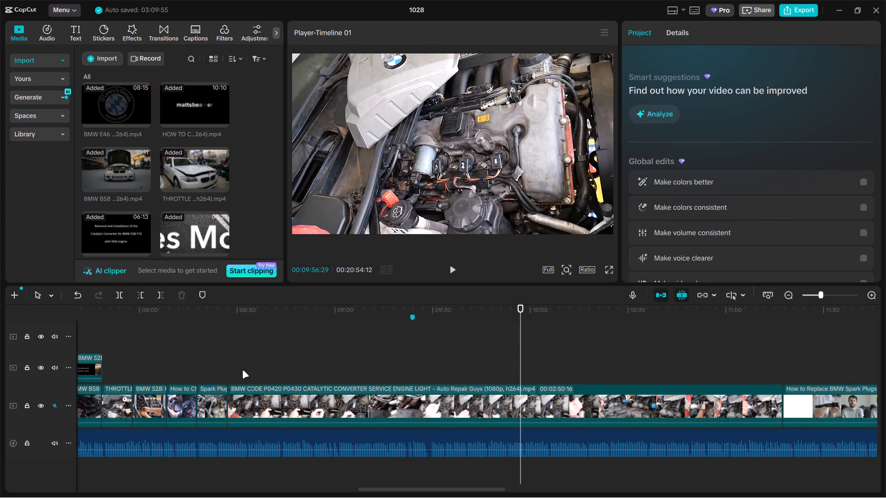
# Split the remaining BMW CODE P0420 P0430 clip at 00:08:36:11 and delete everything after the cut.
pyautogui.click(242, 370)
pyautogui.moveTo(242, 370); pyautogui.dragTo(258, 368)
pyautogui.click(297, 397)
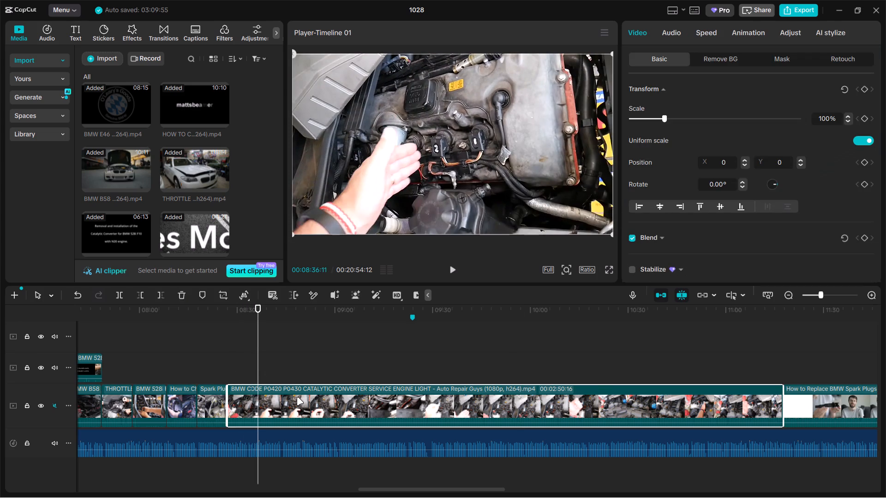
pyautogui.hotkey('ctrl', 'b')
pyautogui.press('BackSpace')
# Cut the How to Replace BMW Spark Plugs & Ignition Coils clip at 00:11:12:28 and delete the section before it.
pyautogui.click(296, 364)
pyautogui.moveTo(296, 364); pyautogui.dragTo(484, 359)
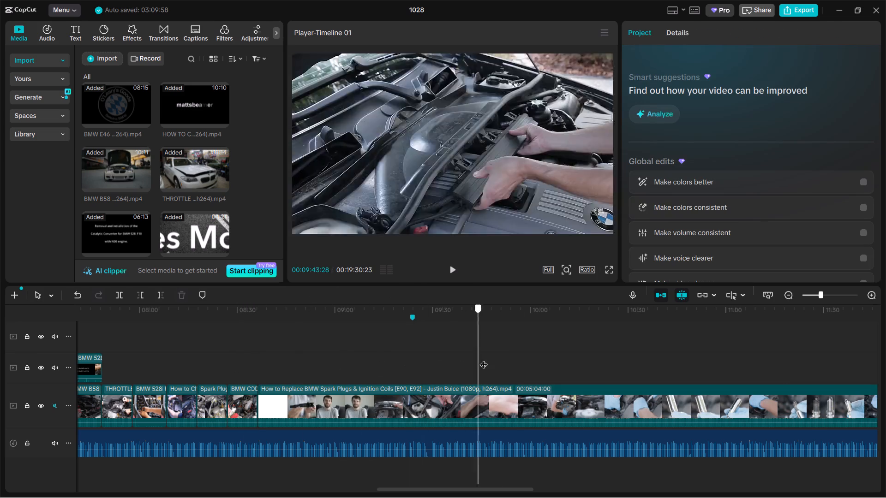
pyautogui.moveTo(484, 359); pyautogui.dragTo(652, 328)
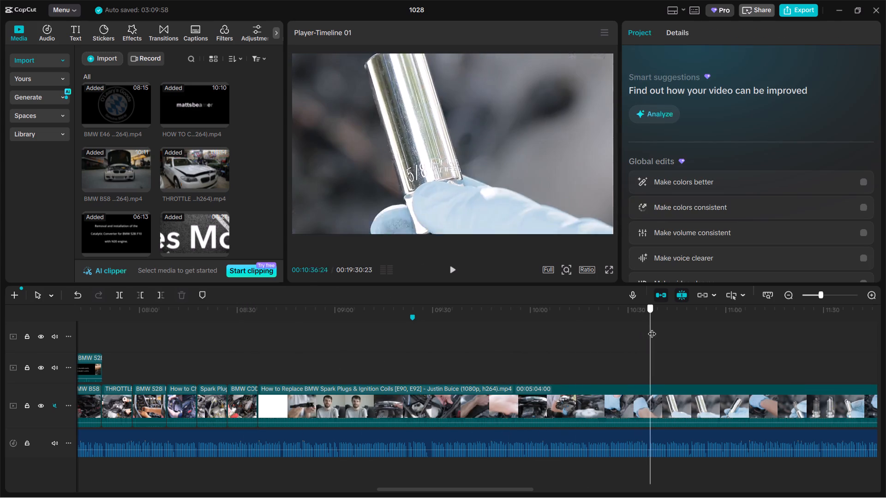
pyautogui.moveTo(652, 328); pyautogui.dragTo(696, 322)
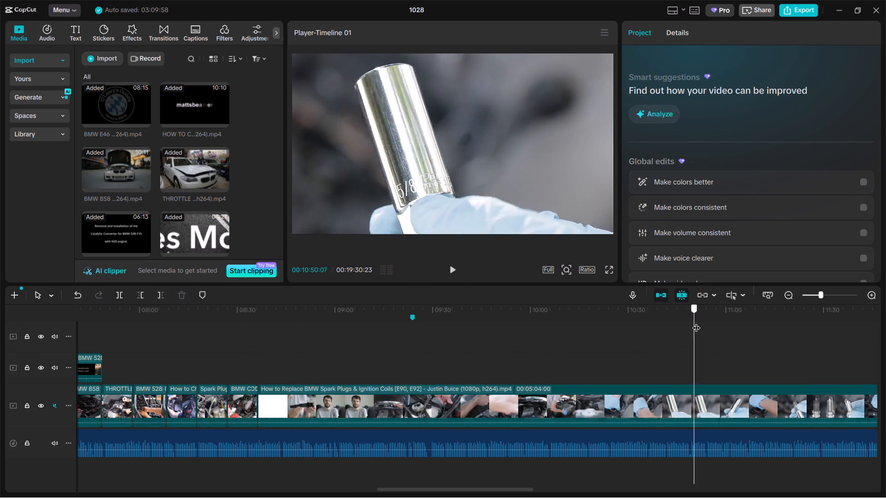
pyautogui.moveTo(696, 322); pyautogui.dragTo(726, 316)
pyautogui.moveTo(692, 336); pyautogui.dragTo(681, 338)
pyautogui.keyDown('ctrl'); pyautogui.scroll(-5, 590, 362); pyautogui.keyUp('ctrl')
pyautogui.moveTo(315, 362); pyautogui.dragTo(359, 358)
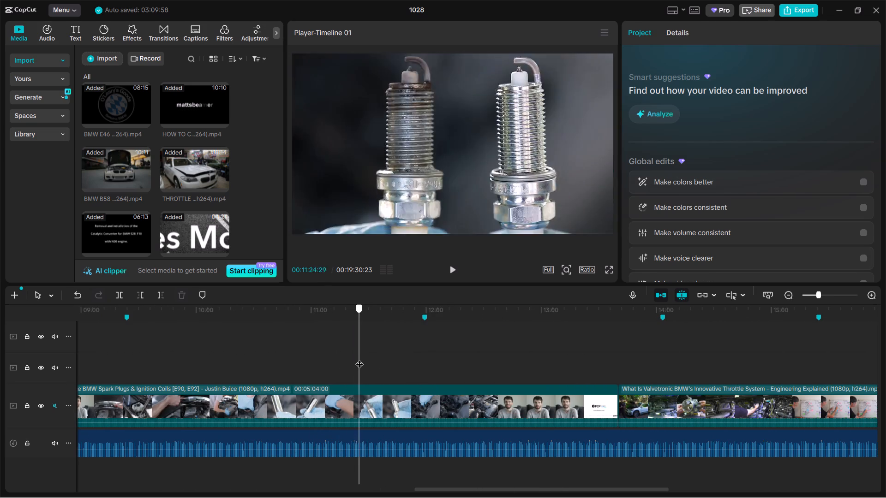
pyautogui.moveTo(359, 358); pyautogui.dragTo(336, 356)
pyautogui.click(339, 391)
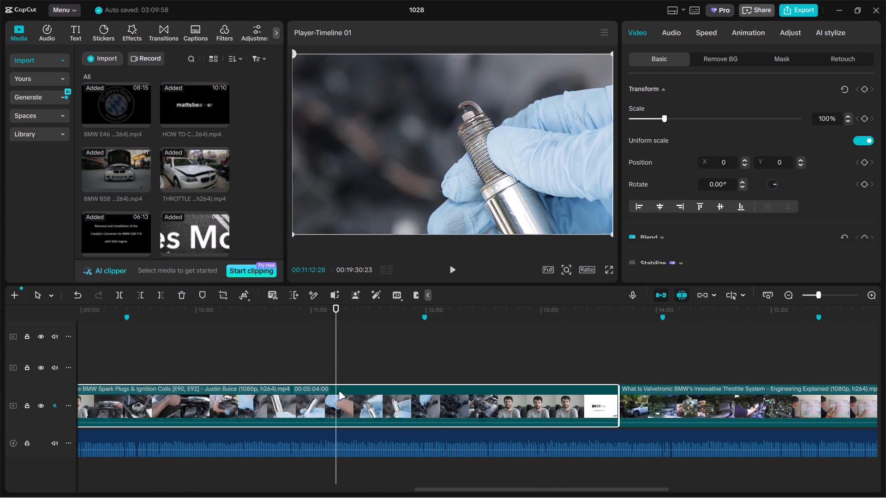
pyautogui.hotkey('ctrl', 'b')
pyautogui.click(269, 396)
pyautogui.press('BackSpace')
# Split the remaining How to Replace BMW Spark Plugs clip at 00:08:45:12 and delete everything after the cut.
pyautogui.click(234, 384)
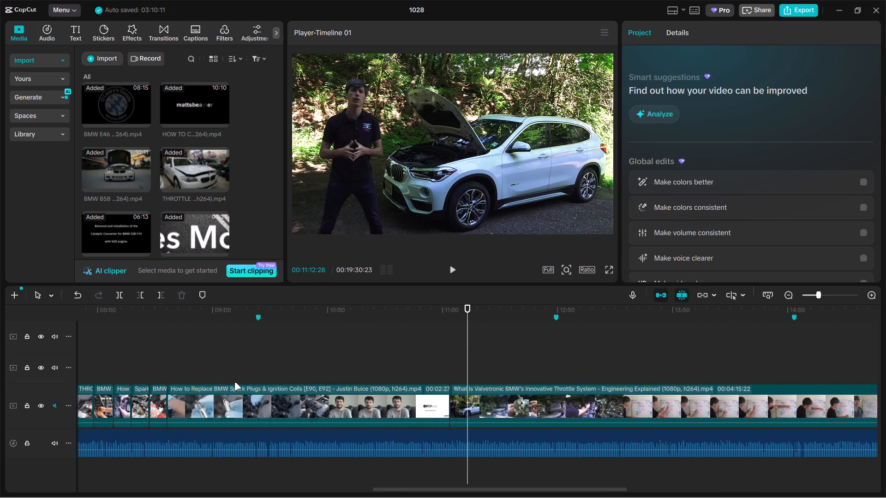
pyautogui.click(366, 375)
pyautogui.moveTo(366, 375); pyautogui.dragTo(364, 375)
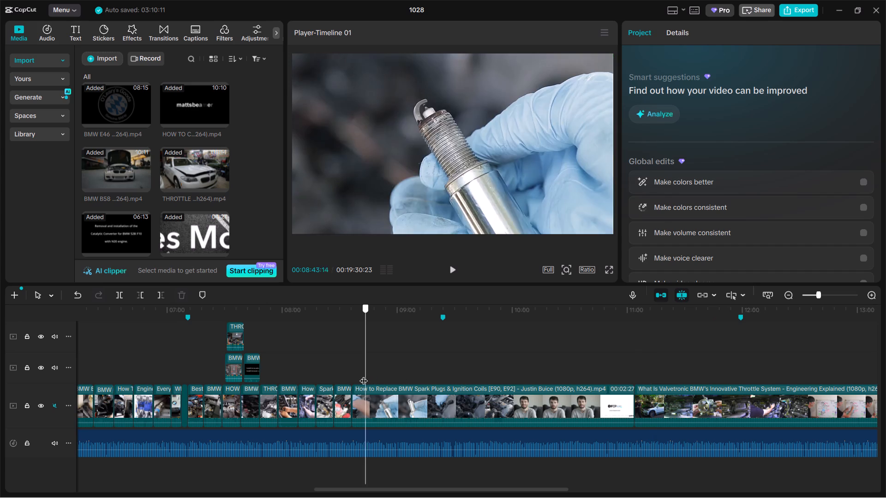
pyautogui.moveTo(364, 375); pyautogui.dragTo(369, 370)
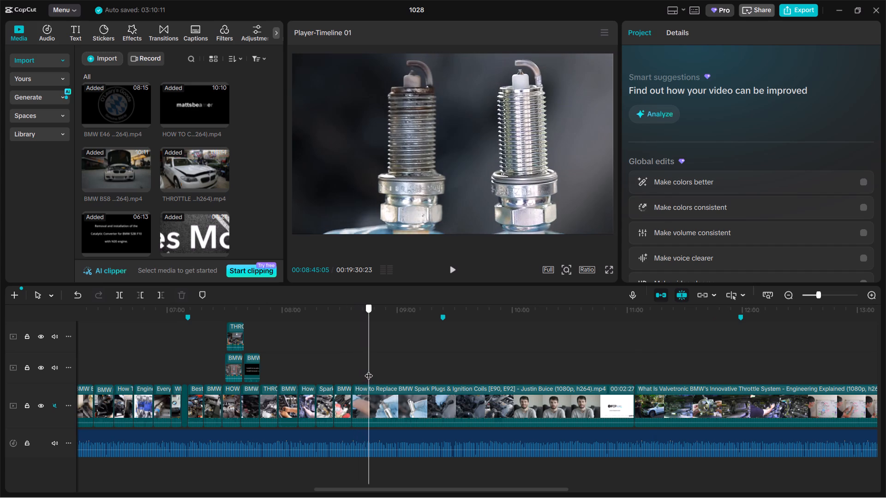
pyautogui.moveTo(369, 370); pyautogui.dragTo(369, 370)
pyautogui.click(399, 400)
pyautogui.hotkey('ctrl', 'b')
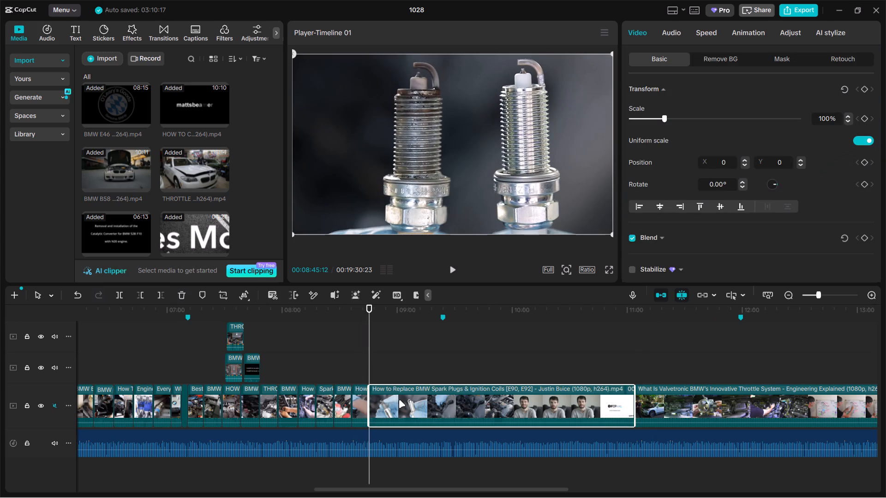
pyautogui.press('BackSpace')
# Cut the What Is Valvetronic BMW's Innovative Throttle System clip at 00:09:15:00 and delete the section before it.
pyautogui.click(397, 361)
pyautogui.moveTo(397, 361); pyautogui.dragTo(534, 351)
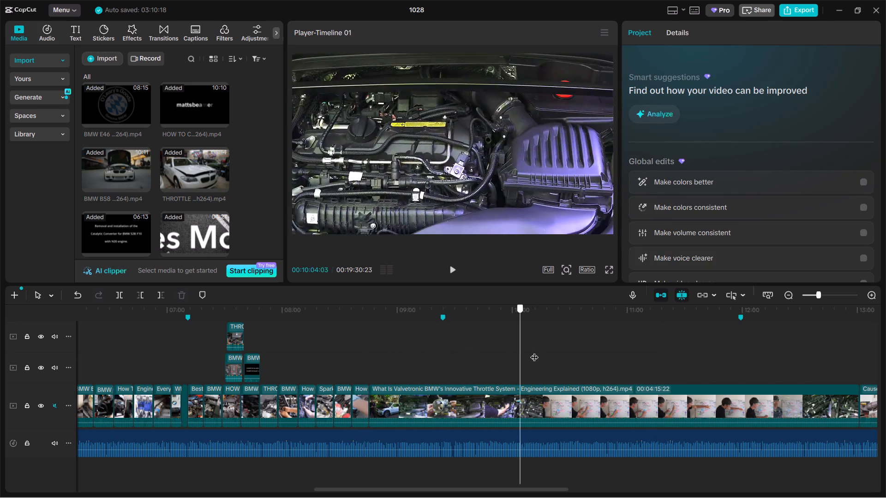
pyautogui.moveTo(534, 351); pyautogui.dragTo(720, 343)
pyautogui.moveTo(715, 345); pyautogui.dragTo(738, 338)
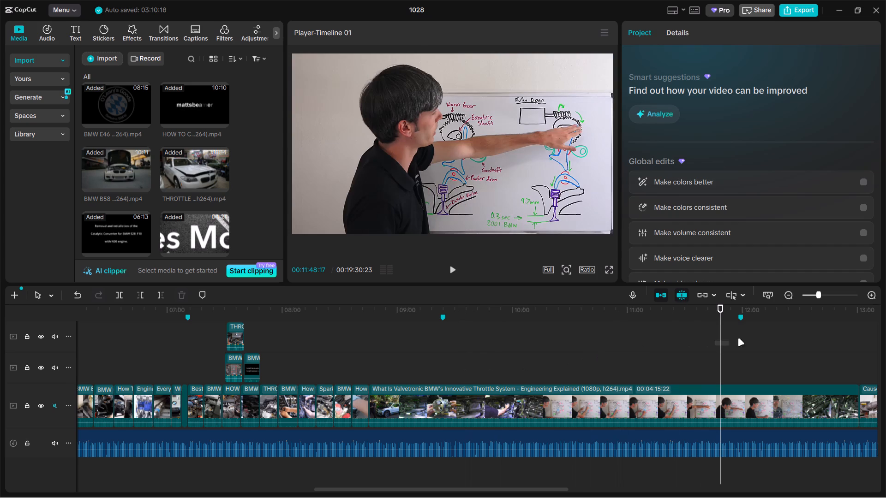
pyautogui.moveTo(738, 338); pyautogui.dragTo(786, 332)
pyautogui.moveTo(718, 364); pyautogui.dragTo(813, 357)
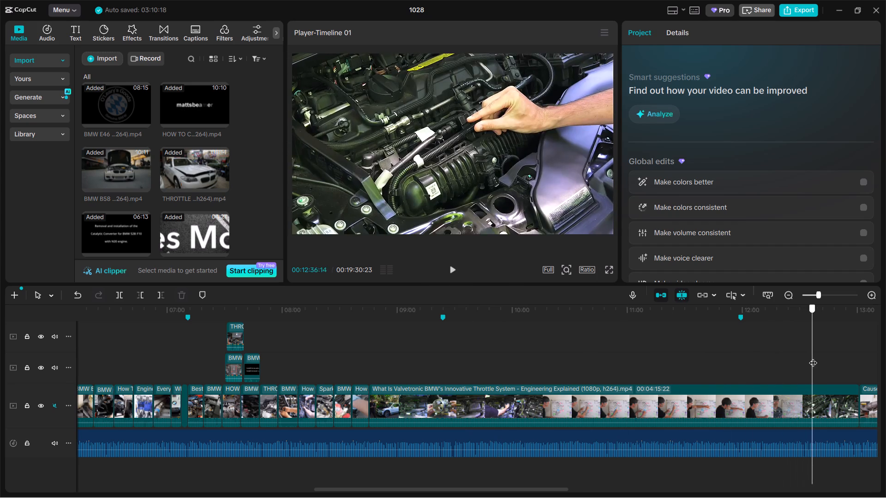
pyautogui.moveTo(813, 357); pyautogui.dragTo(426, 368)
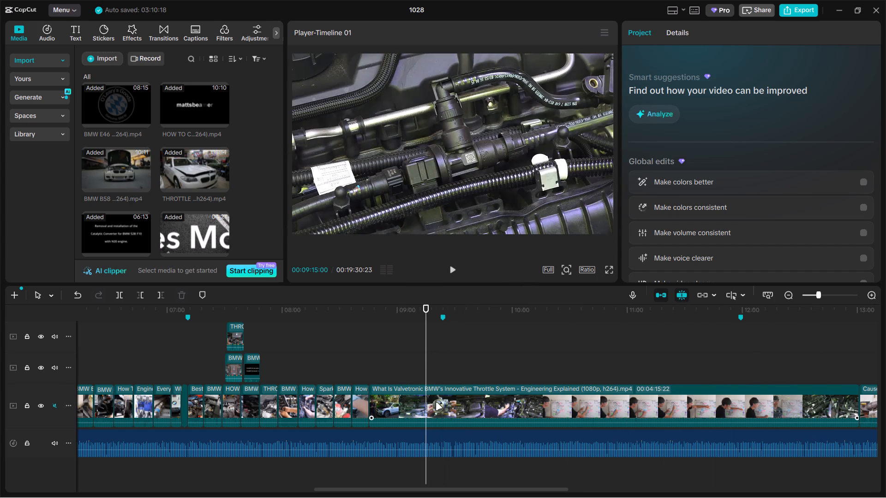
pyautogui.click(442, 408)
pyautogui.hotkey('ctrl', 'b')
pyautogui.click(400, 414)
pyautogui.press('BackSpace')
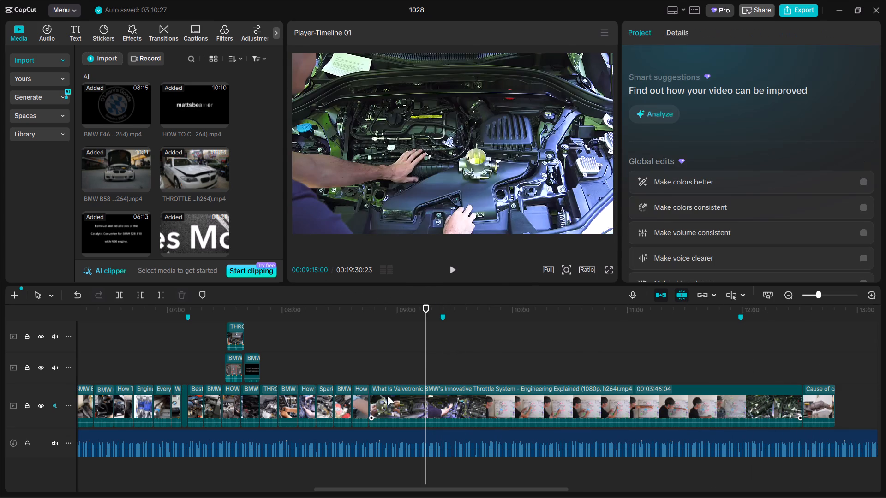
# Split the remaining What Is Valvetronic clip at 00:08:54:02 and delete everything after the cut.
pyautogui.doubleClick(385, 374)
pyautogui.click(404, 398)
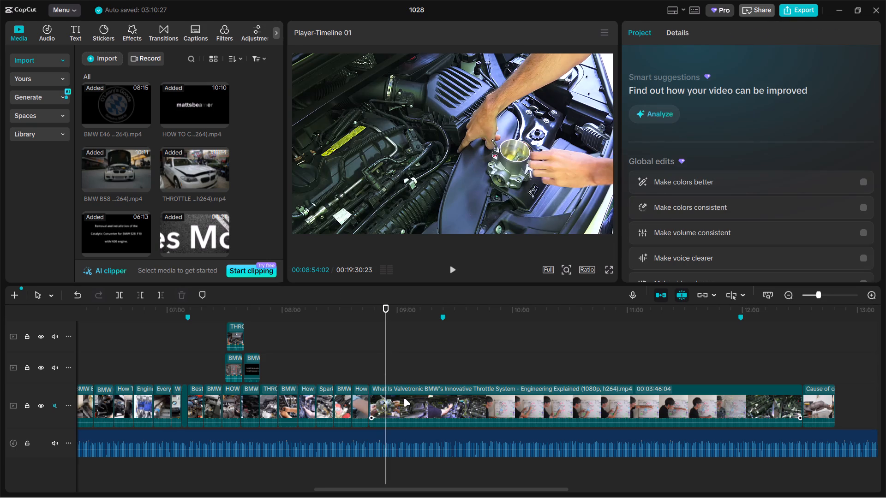
pyautogui.hotkey('ctrl', 'b')
pyautogui.press('BackSpace')
# Trim the end of the last main-track clip, Cause of…, back to 00:09:02:29.
pyautogui.moveTo(389, 370); pyautogui.dragTo(396, 368)
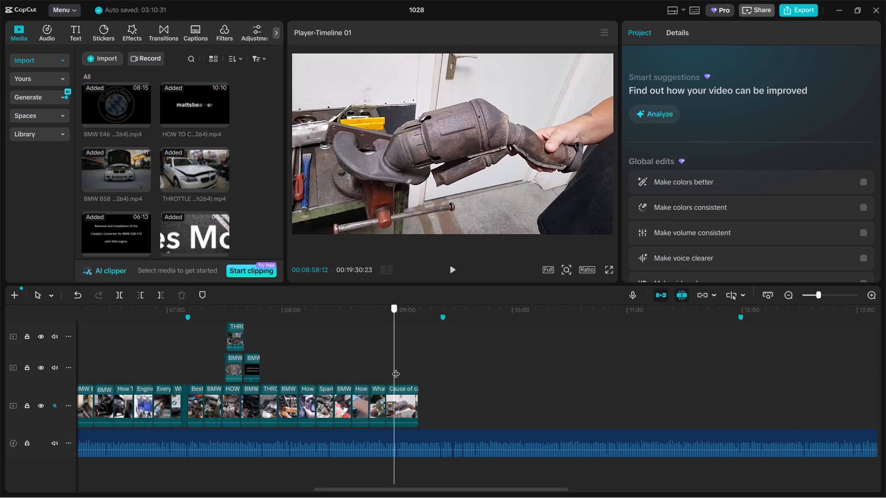
pyautogui.moveTo(396, 368); pyautogui.dragTo(403, 366)
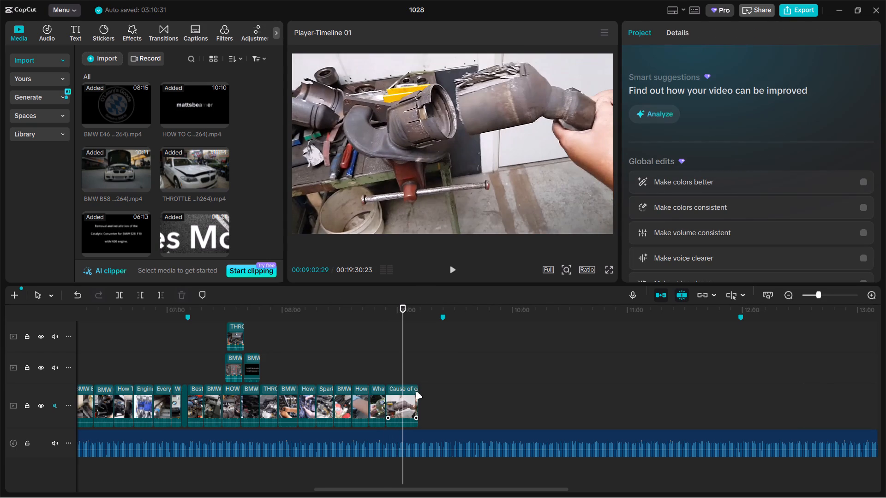
pyautogui.click(409, 399)
pyautogui.moveTo(417, 398); pyautogui.dragTo(404, 399)
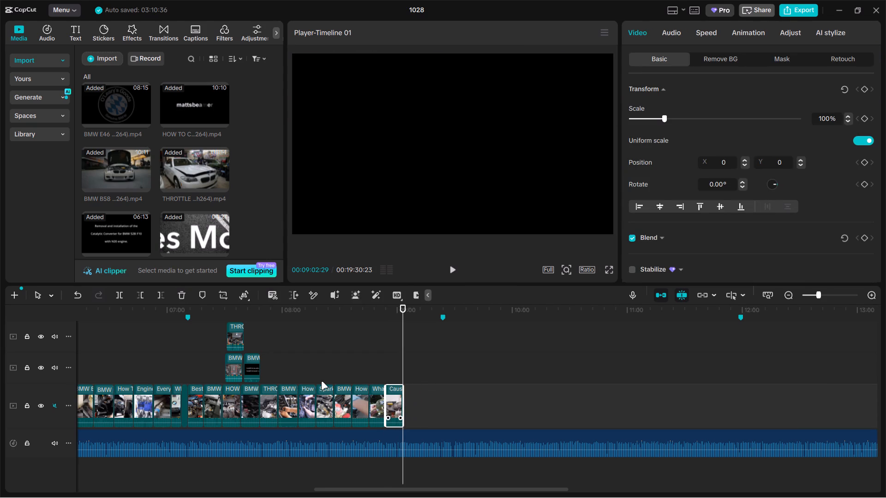
# Move the upper-track shots onto the main track: BMW 528i after BMW B58, the spare BMW B58 at the end, THROTTLE before Spark Plug Change.
pyautogui.moveTo(251, 362); pyautogui.dragTo(261, 396)
pyautogui.moveTo(238, 367); pyautogui.dragTo(273, 370)
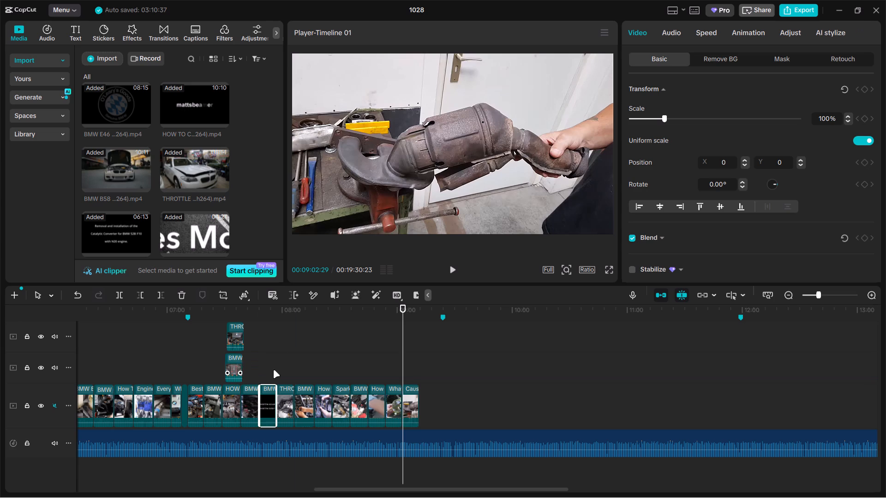
pyautogui.moveTo(273, 370); pyautogui.dragTo(448, 415)
pyautogui.moveTo(233, 359); pyautogui.dragTo(223, 380)
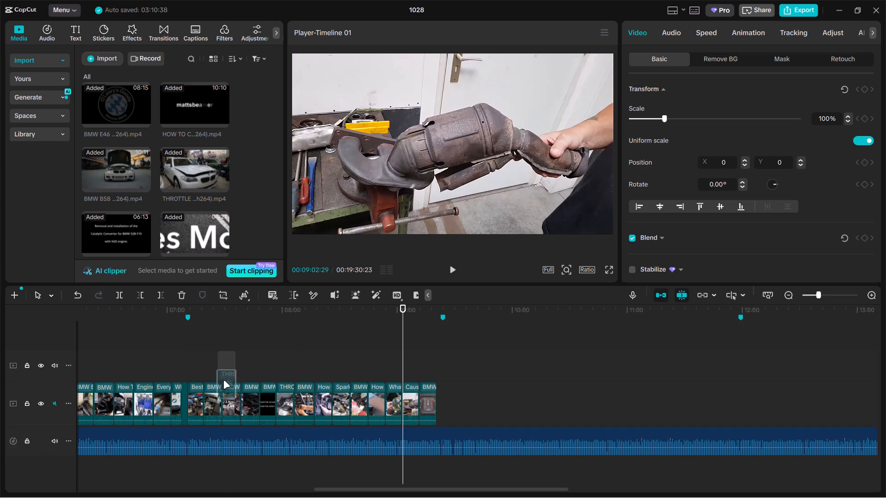
pyautogui.moveTo(223, 380); pyautogui.dragTo(336, 398)
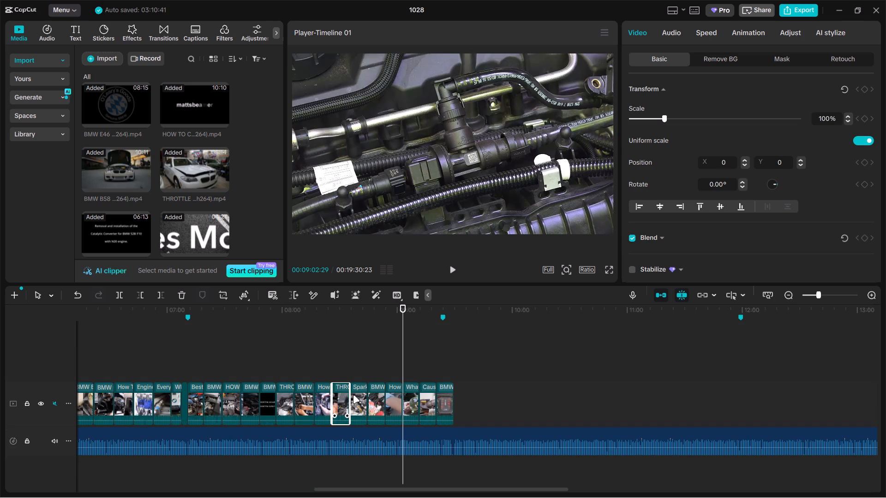
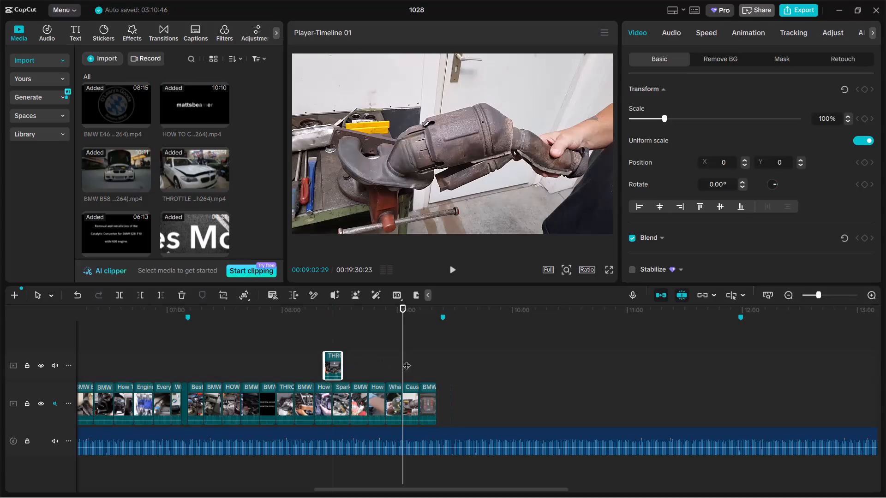
# Place the upper-track THROTTLE clip on the main track before the Spark Plug Change clip and shorten its end.
pyautogui.moveTo(331, 367); pyautogui.dragTo(330, 392)
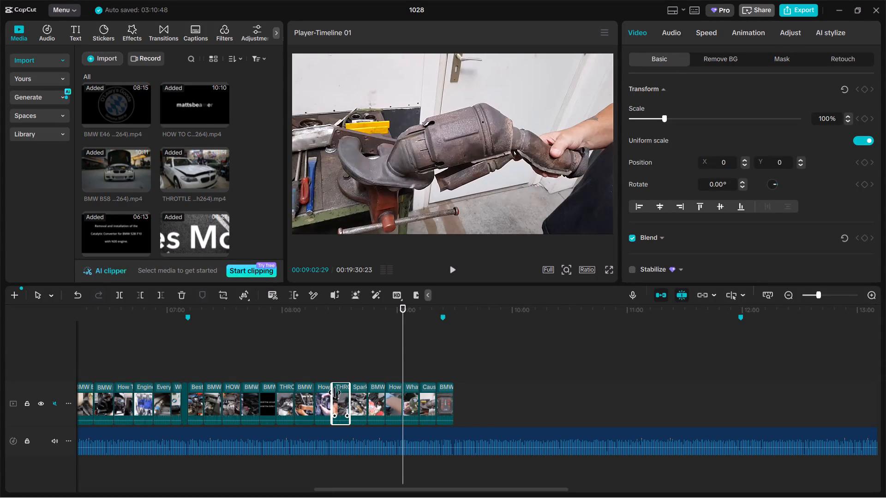
pyautogui.moveTo(347, 397); pyautogui.dragTo(340, 398)
# Trim the end of the last main-track BMW clip back to the timeline marker at about 00:09:24.
pyautogui.click(437, 366)
pyautogui.press('space')
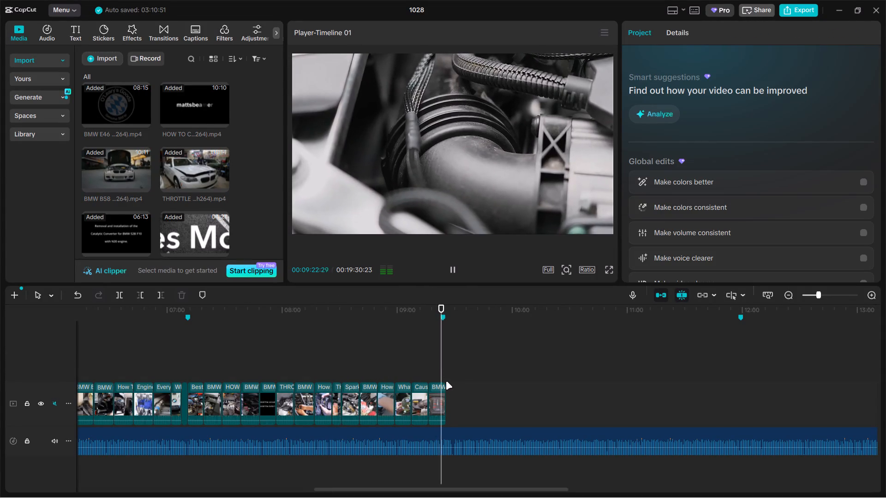
pyautogui.press('space')
pyautogui.click(439, 394)
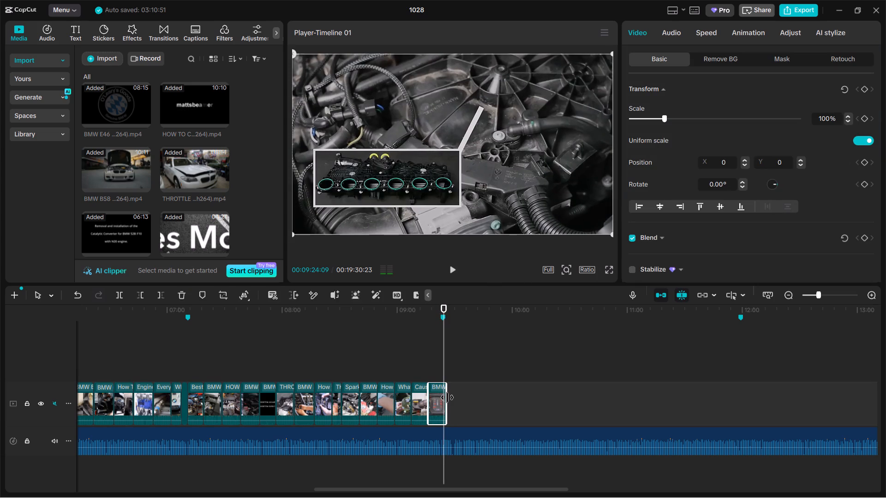
pyautogui.moveTo(447, 397); pyautogui.dragTo(440, 400)
pyautogui.press('space')
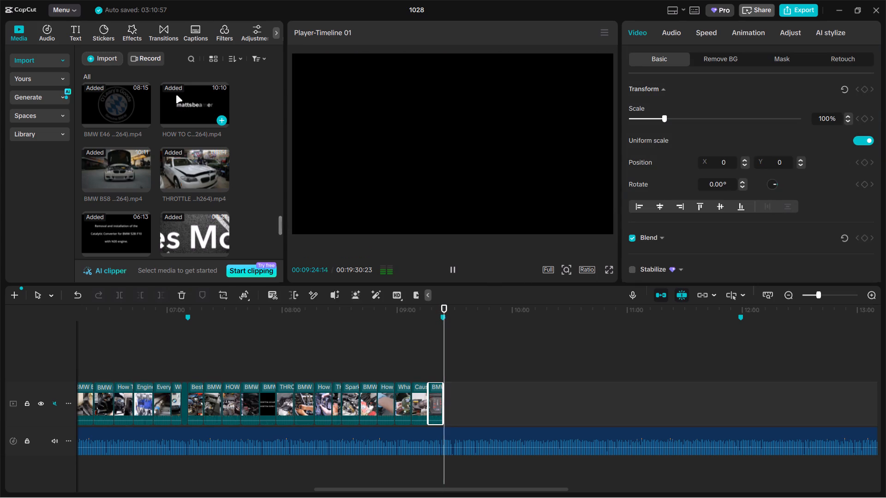
pyautogui.press('space')
# Import all the video files from folder 05 inside the EDIT folder.
pyautogui.click(100, 59)
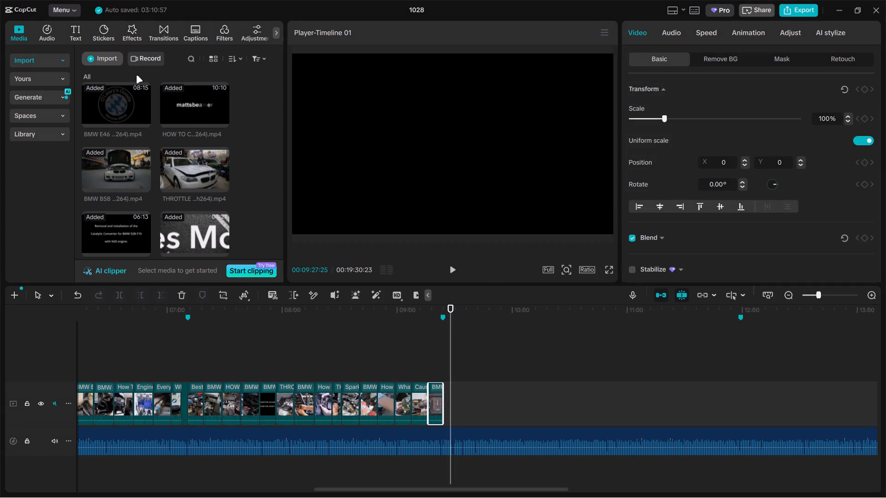
pyautogui.click(141, 85)
pyautogui.click(82, 33)
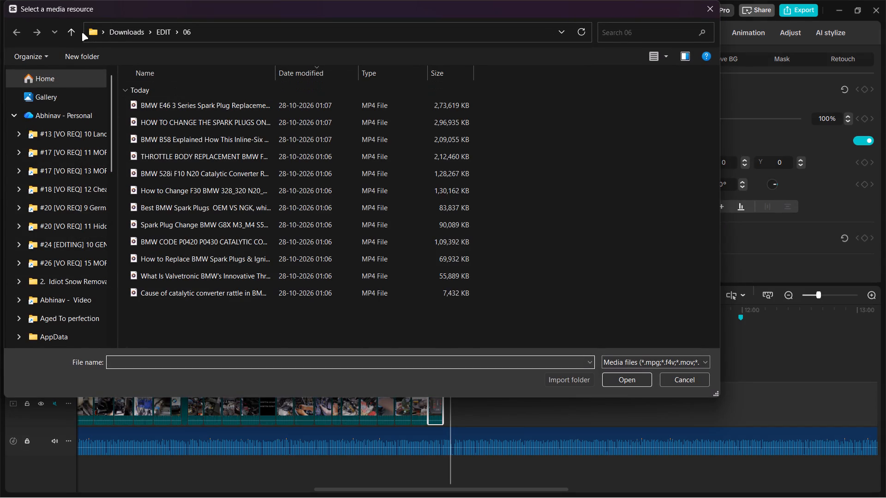
pyautogui.click(79, 33)
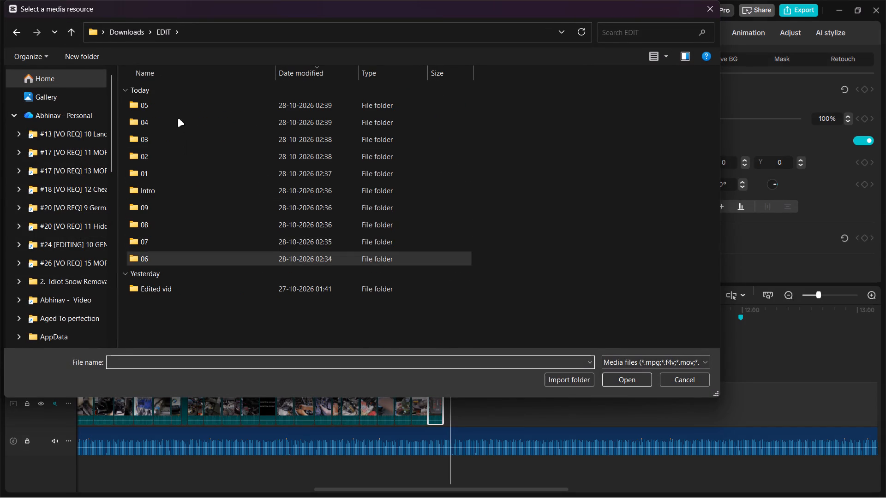
pyautogui.doubleClick(172, 100)
pyautogui.hotkey('ctrl', 'a')
pyautogui.press('Return')
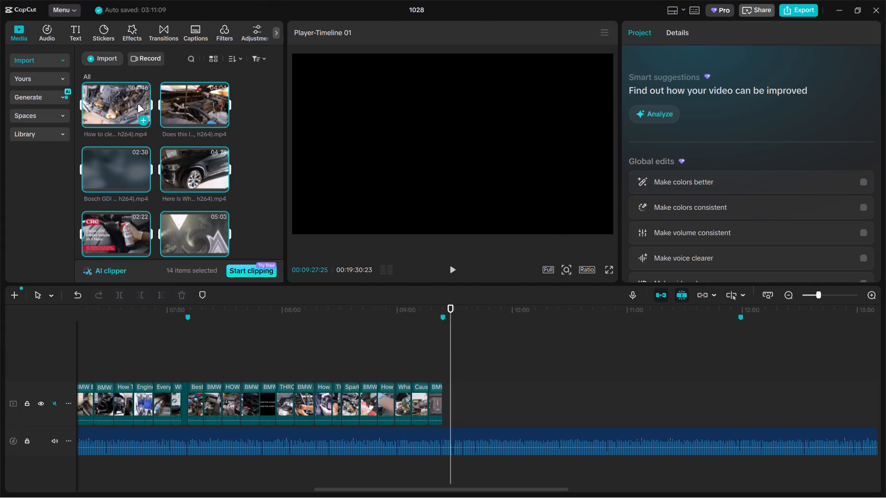
# Add all the newly imported intake valve clips to the main track after the last clip.
pyautogui.moveTo(137, 104); pyautogui.dragTo(495, 405)
pyautogui.keyDown('ctrl'); pyautogui.scroll(-6, 482, 392); pyautogui.keyUp('ctrl')
pyautogui.moveTo(463, 370); pyautogui.dragTo(461, 367)
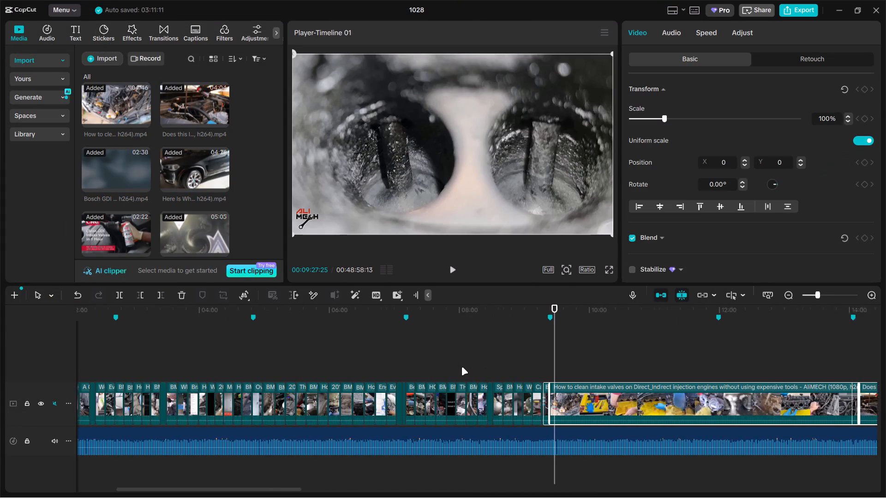
pyautogui.moveTo(461, 367); pyautogui.dragTo(458, 364)
pyautogui.moveTo(449, 363); pyautogui.dragTo(401, 359)
pyautogui.keyDown('ctrl'); pyautogui.scroll(-5, 397, 359); pyautogui.keyUp('ctrl')
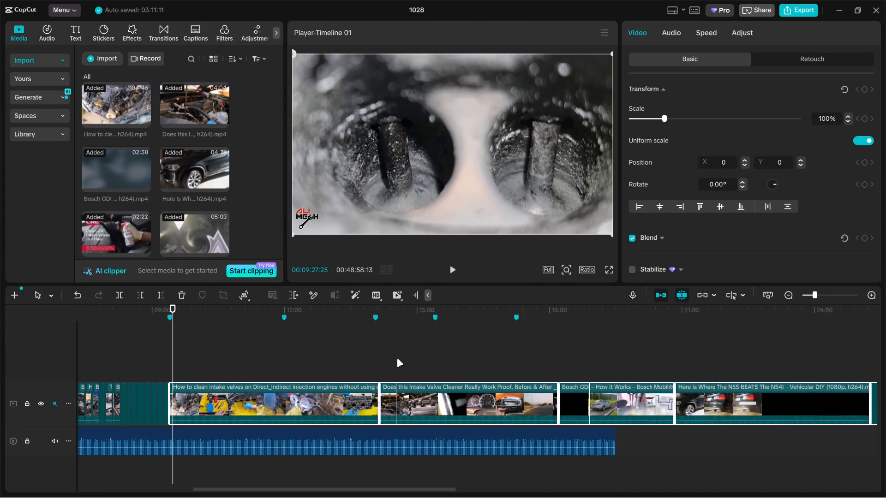
pyautogui.keyDown('ctrl'); pyautogui.scroll(-14, 397, 359); pyautogui.keyUp('ctrl')
pyautogui.keyDown('ctrl'); pyautogui.scroll(4, 293, 368); pyautogui.keyUp('ctrl')
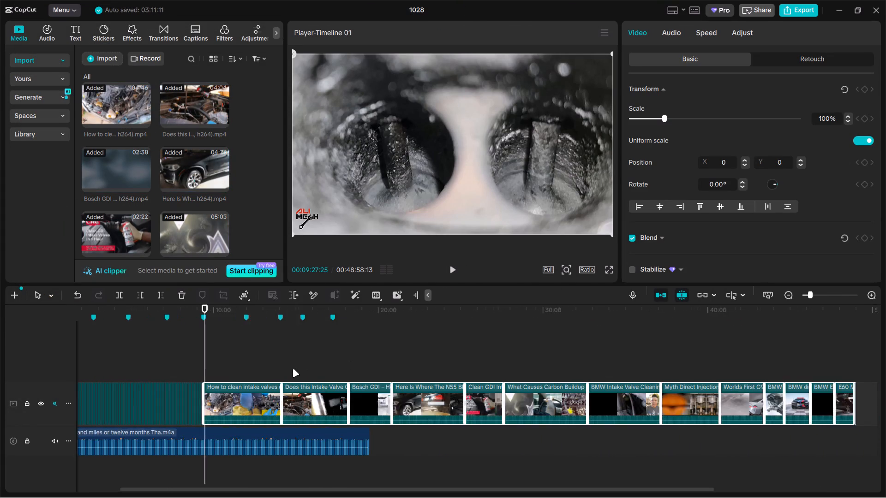
pyautogui.keyDown('ctrl'); pyautogui.scroll(20, 293, 369); pyautogui.keyUp('ctrl')
# Cut the How to clean intake valves clip at 00:11:09:13 and delete the section before the cut.
pyautogui.click(229, 359)
pyautogui.moveTo(229, 359); pyautogui.dragTo(279, 363)
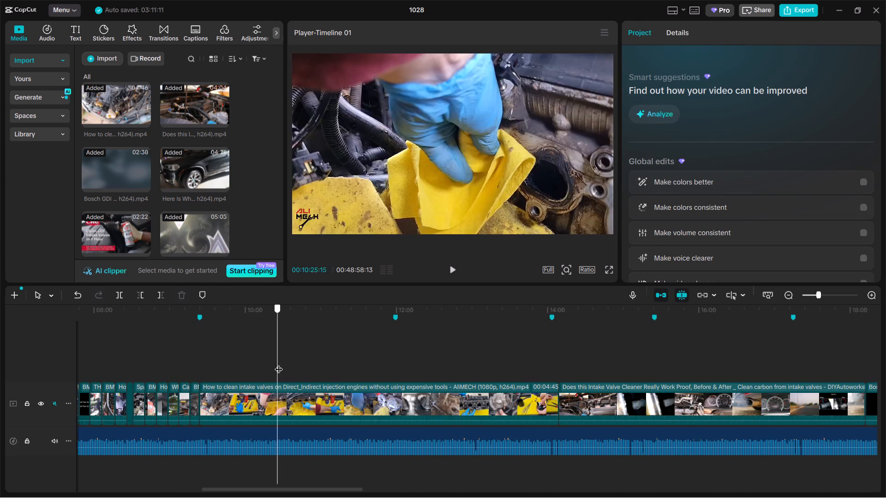
pyautogui.moveTo(279, 363); pyautogui.dragTo(330, 361)
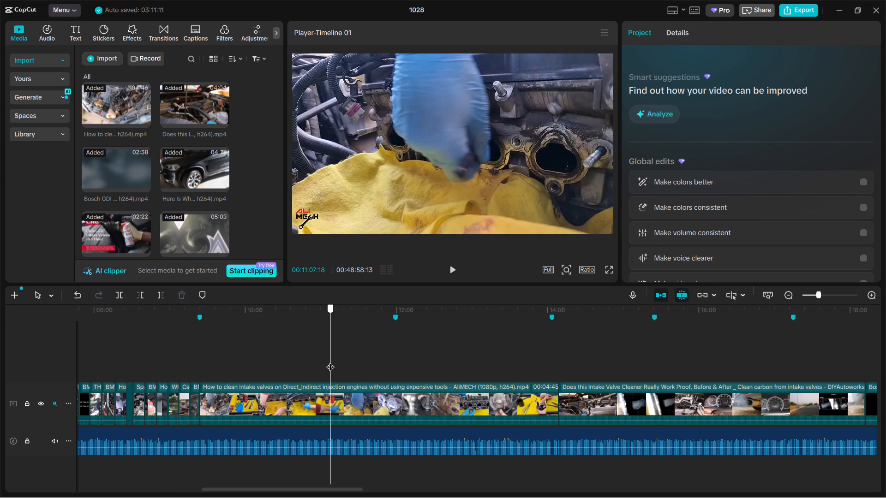
pyautogui.moveTo(330, 361); pyautogui.dragTo(333, 360)
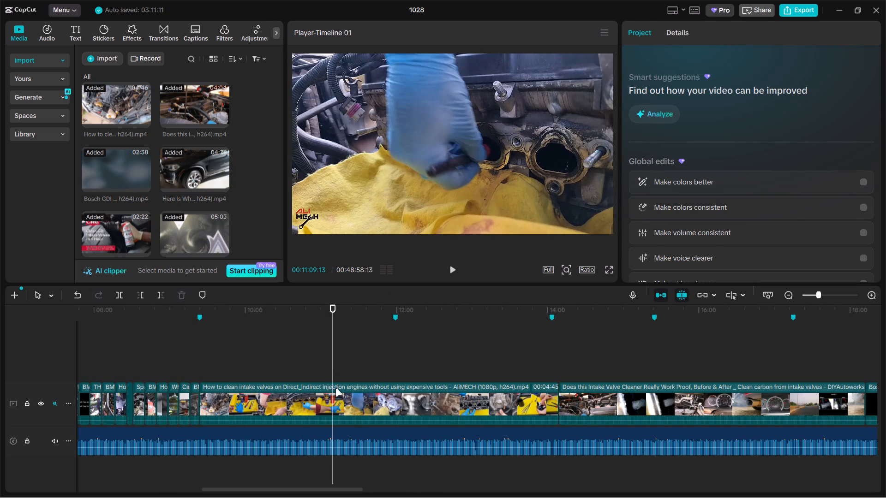
pyautogui.click(341, 407)
pyautogui.hotkey('ctrl', 'b')
pyautogui.click(296, 406)
pyautogui.press('BackSpace')
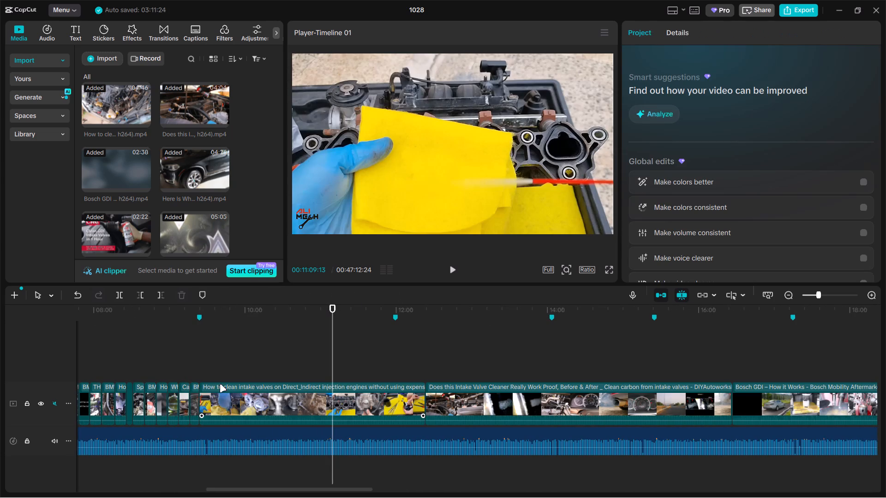
# Split the remaining How to clean intake valves clip at 00:09:33:20 and delete everything after the cut.
pyautogui.doubleClick(215, 373)
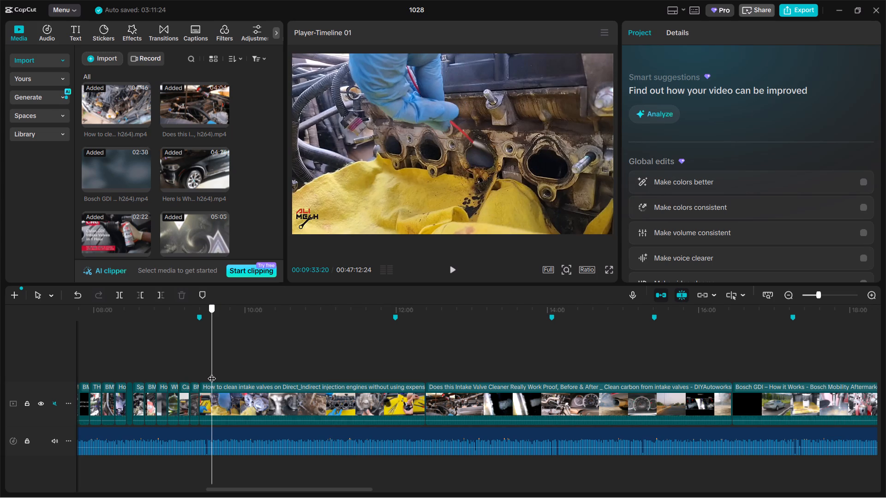
pyautogui.click(247, 399)
pyautogui.hotkey('ctrl', 'b')
pyautogui.press('BackSpace')
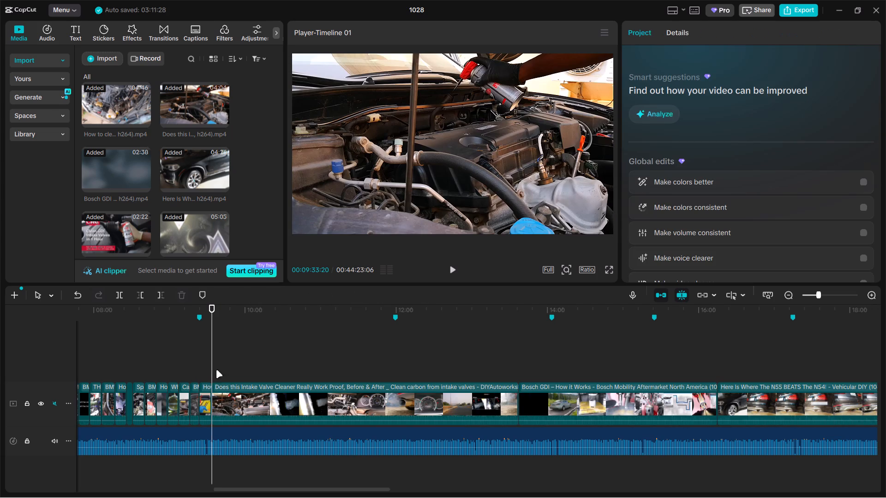
# Slightly increase the scale of the shortened How to clean intake valves clip.
pyautogui.click(208, 368)
pyautogui.click(360, 193)
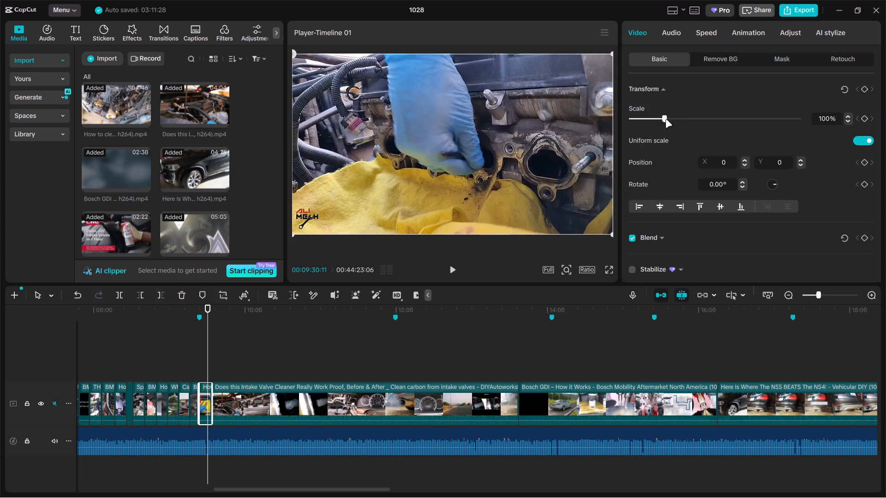
pyautogui.moveTo(665, 119); pyautogui.dragTo(673, 114)
# Cut the Does this Intake Valve Cleaner Really Work clip at 00:11:27:17 and delete the section before it.
pyautogui.click(253, 357)
pyautogui.moveTo(253, 357); pyautogui.dragTo(350, 353)
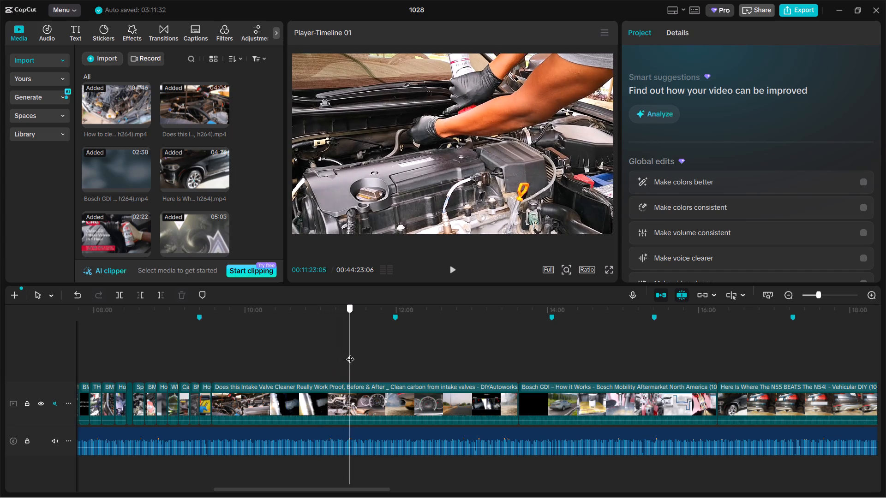
pyautogui.moveTo(350, 353); pyautogui.dragTo(355, 351)
pyautogui.click(356, 409)
pyautogui.hotkey('ctrl', 'b')
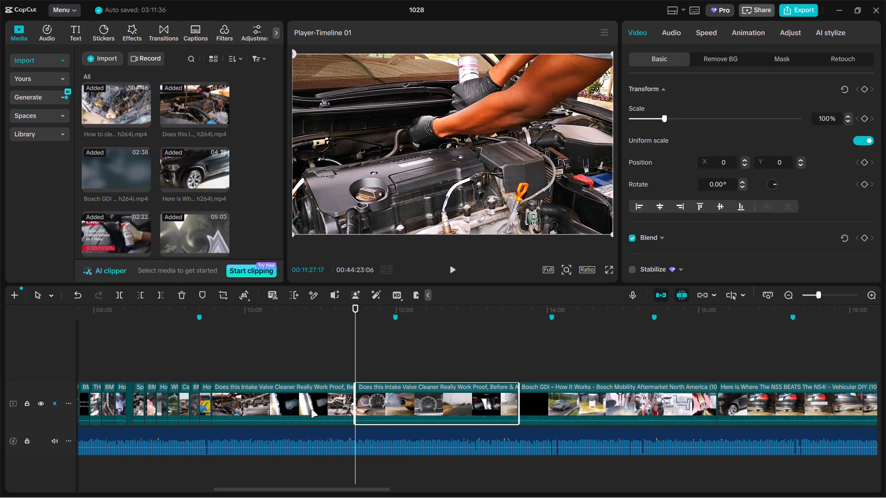
pyautogui.click(311, 409)
pyautogui.press('BackSpace')
# Split the remaining Does this Intake Valve Cleaner clip at 00:09:44:20 and delete everything after the cut.
pyautogui.click(220, 363)
pyautogui.moveTo(220, 363); pyautogui.dragTo(215, 363)
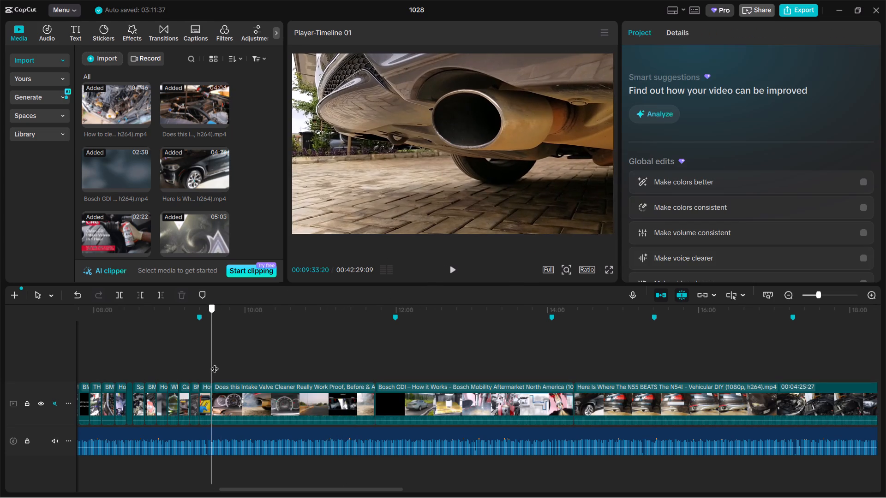
pyautogui.moveTo(215, 363); pyautogui.dragTo(228, 360)
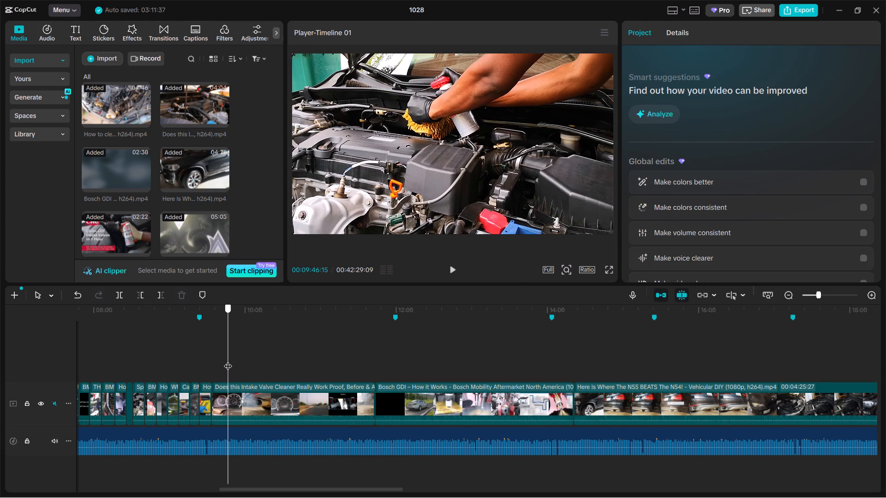
pyautogui.moveTo(228, 360); pyautogui.dragTo(226, 360)
pyautogui.click(243, 391)
pyautogui.hotkey('ctrl', 'b')
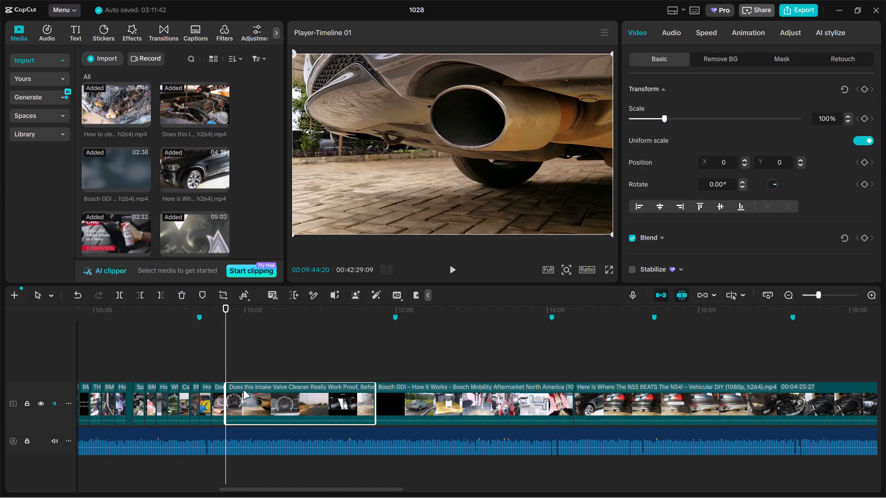
pyautogui.press('BackSpace')
# Cut the Bosch GDI – How it Works clip at 00:10:48:11 and delete the section before the cut.
pyautogui.click(246, 364)
pyautogui.moveTo(247, 364); pyautogui.dragTo(306, 360)
pyautogui.click(326, 405)
pyautogui.hotkey('ctrl', 'b')
pyautogui.click(268, 399)
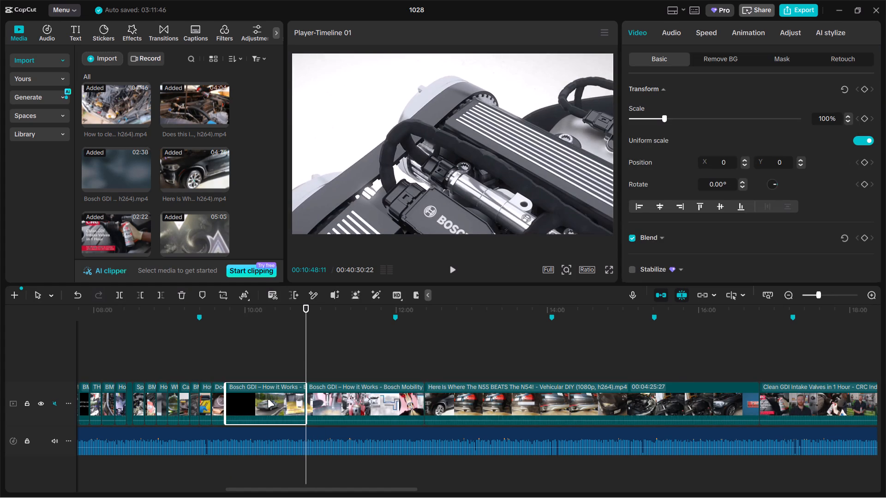
pyautogui.press('BackSpace')
# Split the remaining Bosch GDI clip at 00:09:56:22 and delete everything after the cut.
pyautogui.click(233, 369)
pyautogui.moveTo(233, 369); pyautogui.dragTo(240, 367)
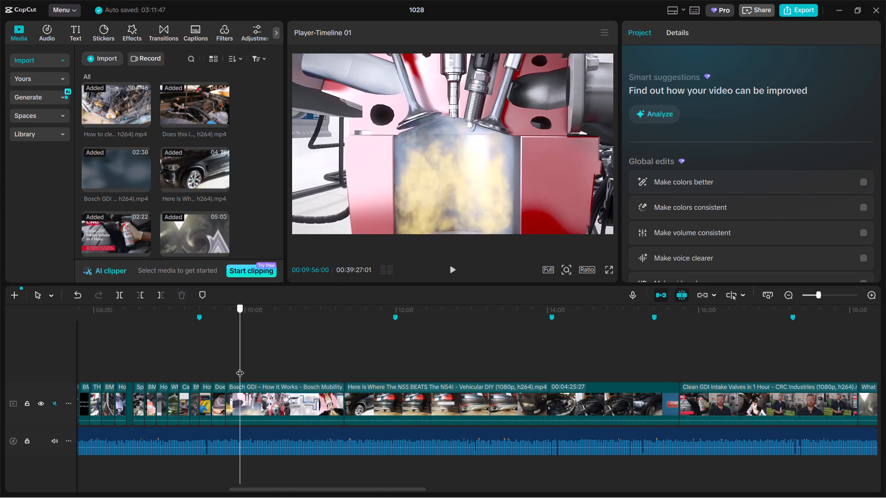
pyautogui.moveTo(240, 367); pyautogui.dragTo(241, 367)
pyautogui.click(251, 397)
pyautogui.hotkey('ctrl', 'b')
pyautogui.press('BackSpace')
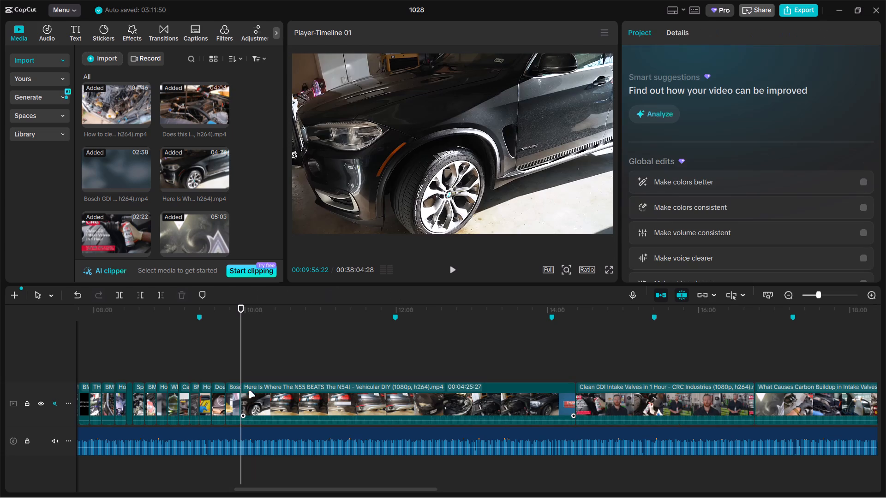
# Cut the Here Is Where The N55 BEATS The N54 clip at 00:12:45:28 and delete the section before it.
pyautogui.moveTo(243, 368); pyautogui.dragTo(388, 368)
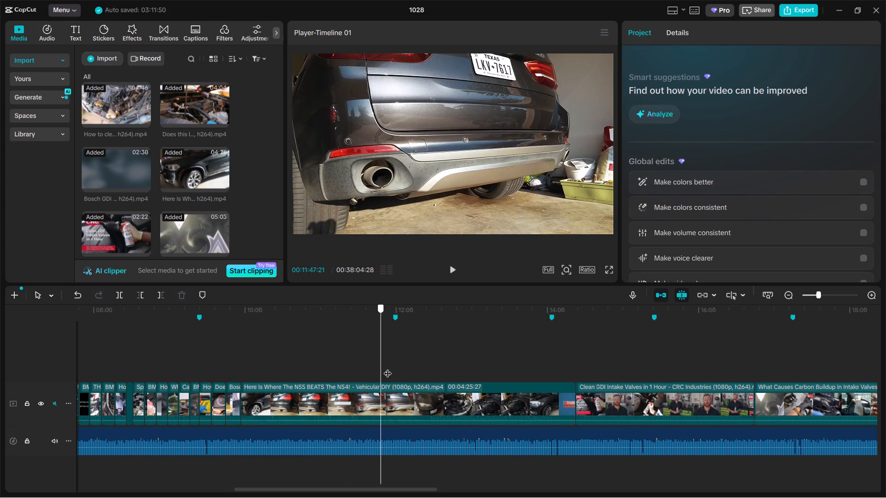
pyautogui.moveTo(388, 368); pyautogui.dragTo(464, 372)
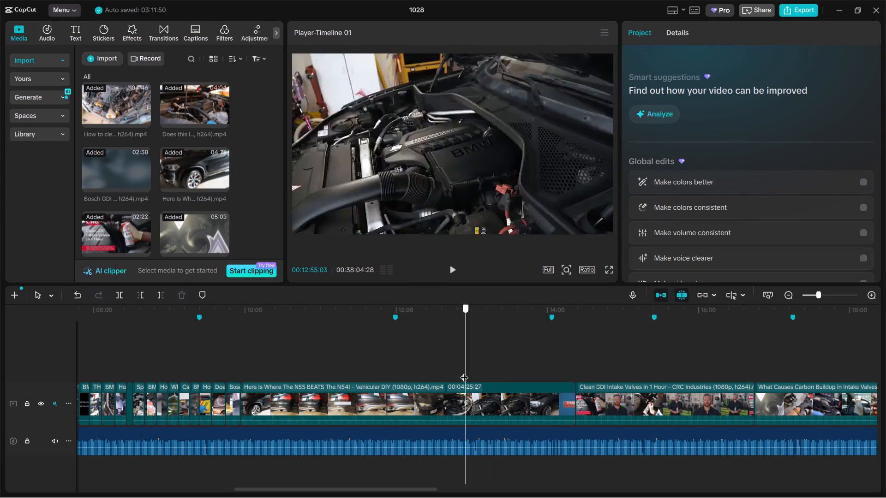
pyautogui.moveTo(464, 372); pyautogui.dragTo(454, 372)
pyautogui.click(465, 411)
pyautogui.hotkey('ctrl', 'b')
pyautogui.click(390, 400)
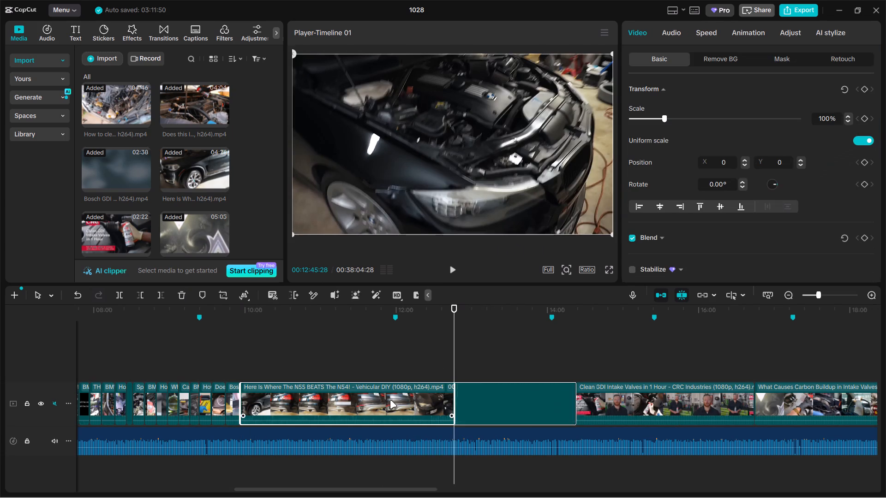
pyautogui.press('BackSpace')
# Split the remaining N55 BEATS The N54 clip at 00:10:07:22 and delete everything after the cut.
pyautogui.click(268, 373)
pyautogui.moveTo(267, 373); pyautogui.dragTo(251, 372)
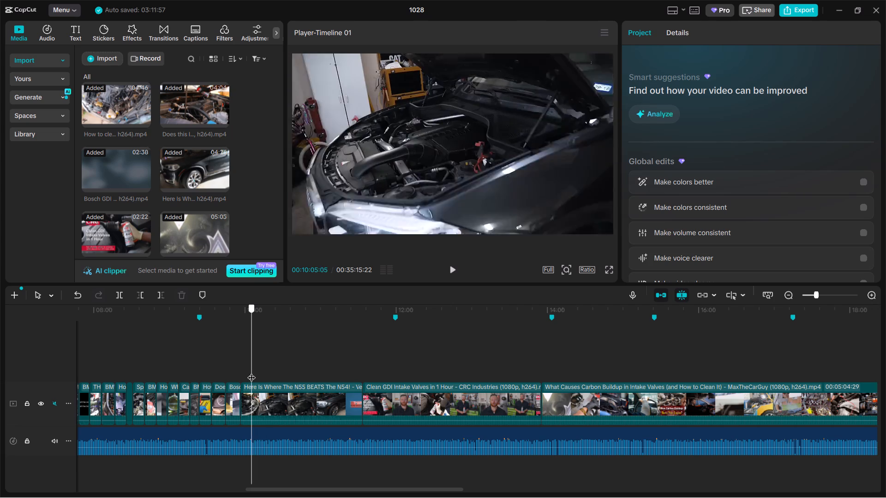
pyautogui.moveTo(251, 372); pyautogui.dragTo(255, 371)
pyautogui.click(279, 399)
pyautogui.hotkey('ctrl', 'b')
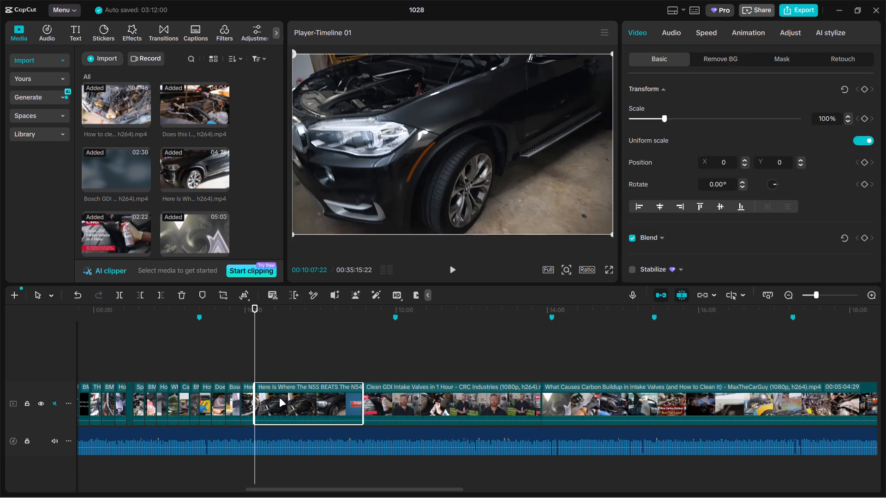
pyautogui.press('BackSpace')
# Check through the Clean GDI Intake Valves in 1 Hour clip and delete it from the main track.
pyautogui.click(279, 371)
pyautogui.moveTo(281, 370); pyautogui.dragTo(373, 365)
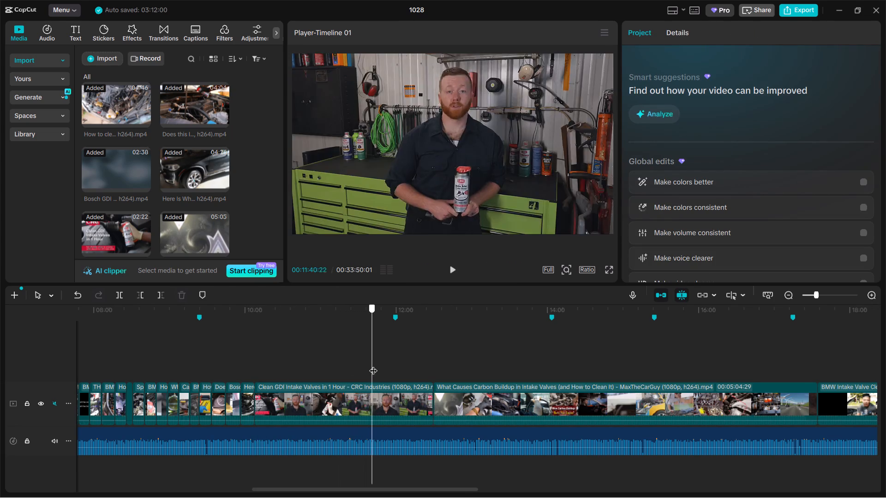
pyautogui.moveTo(373, 365); pyautogui.dragTo(394, 368)
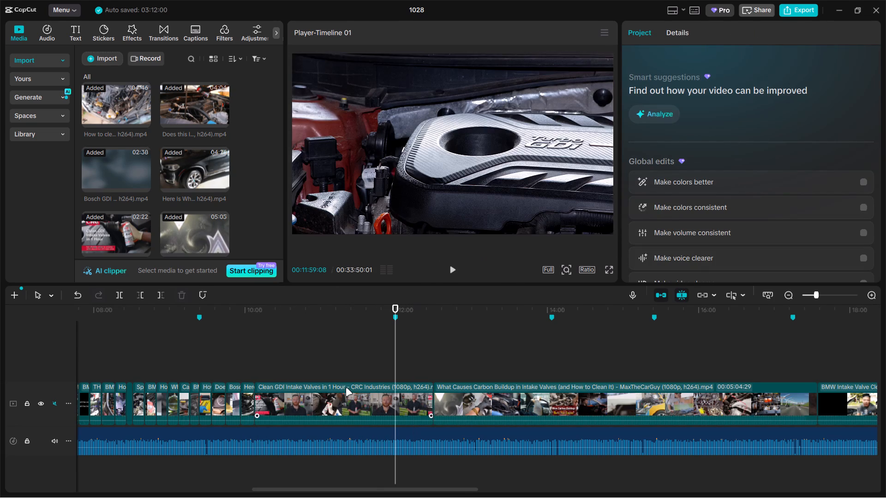
pyautogui.click(346, 388)
pyautogui.press('BackSpace')
# Trim the opening of the What Causes Carbon Buildup in Intake Valves clip up to 00:10:54:29.
pyautogui.click(272, 361)
pyautogui.moveTo(272, 361); pyautogui.dragTo(327, 362)
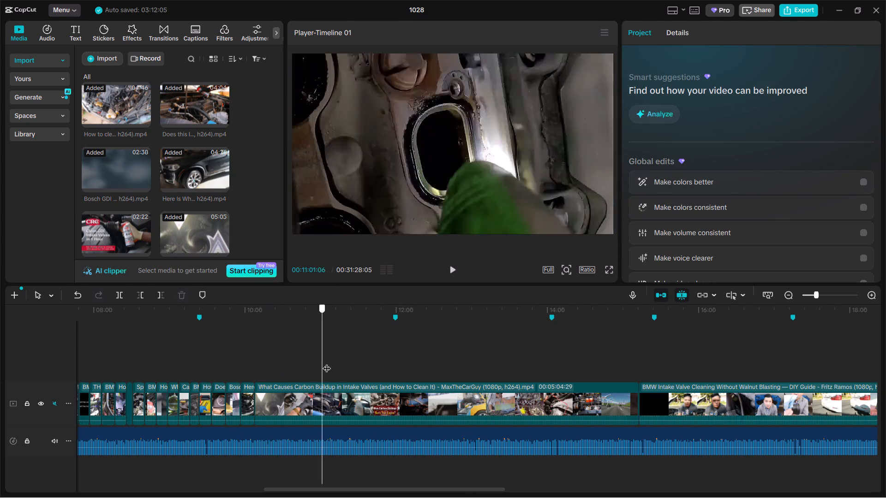
pyautogui.moveTo(327, 362); pyautogui.dragTo(301, 358)
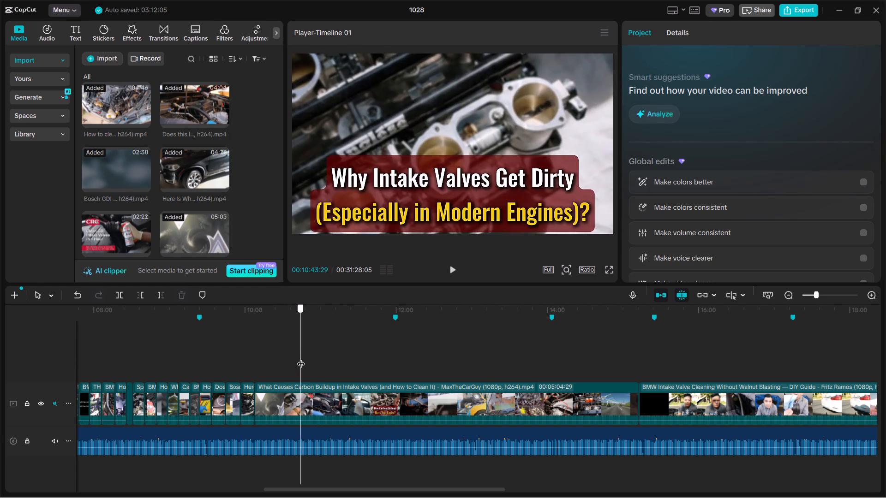
pyautogui.moveTo(301, 358); pyautogui.dragTo(317, 353)
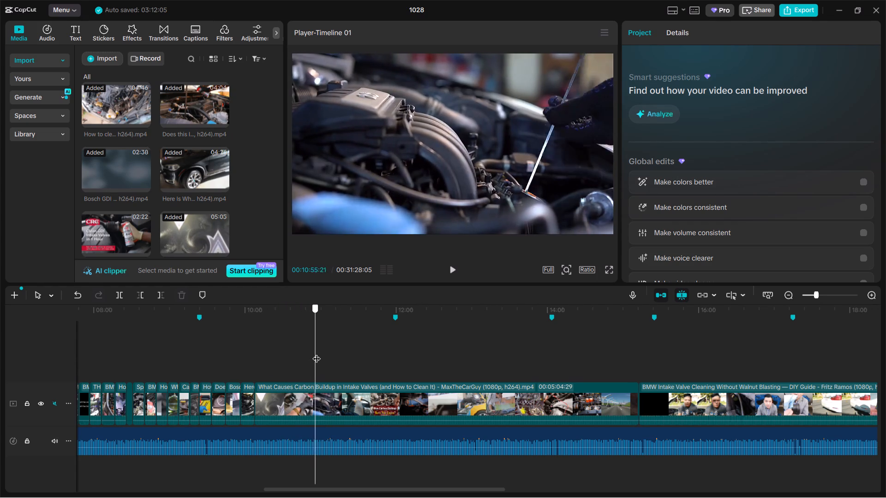
pyautogui.moveTo(317, 353); pyautogui.dragTo(314, 352)
pyautogui.click(328, 392)
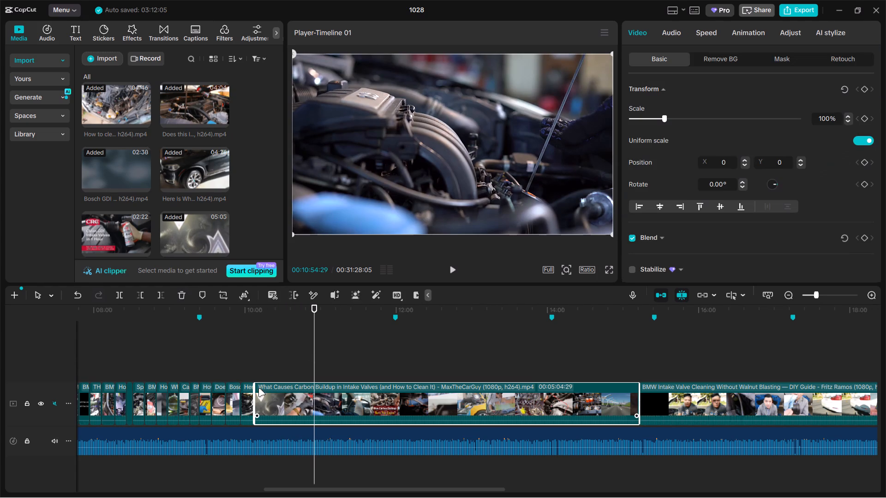
pyautogui.moveTo(257, 389); pyautogui.dragTo(314, 389)
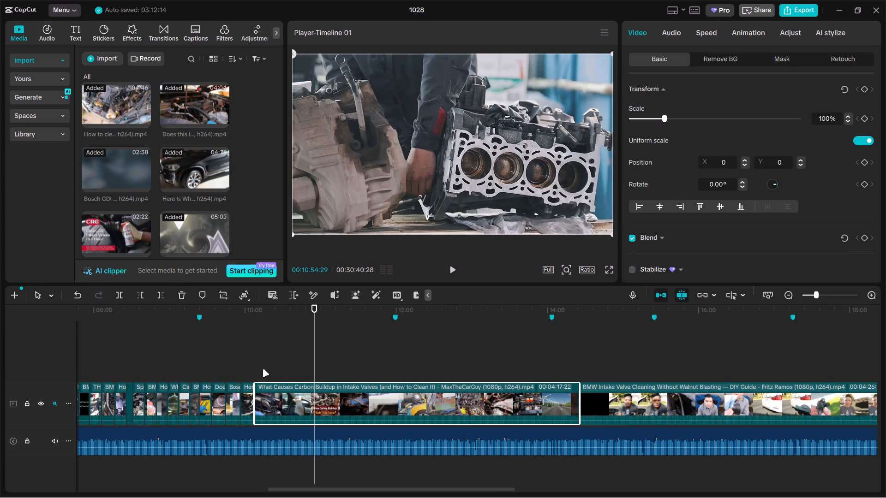
# Split the trimmed What Causes Carbon Buildup clip at 00:10:18:21, after its first short shot.
pyautogui.click(253, 366)
pyautogui.moveTo(253, 366); pyautogui.dragTo(270, 361)
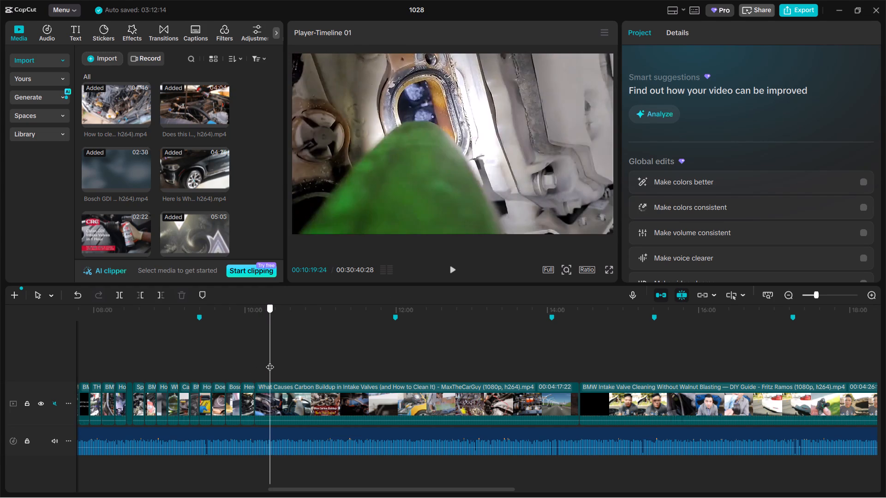
pyautogui.moveTo(270, 361); pyautogui.dragTo(269, 361)
pyautogui.click(317, 408)
pyautogui.hotkey('ctrl', 'b')
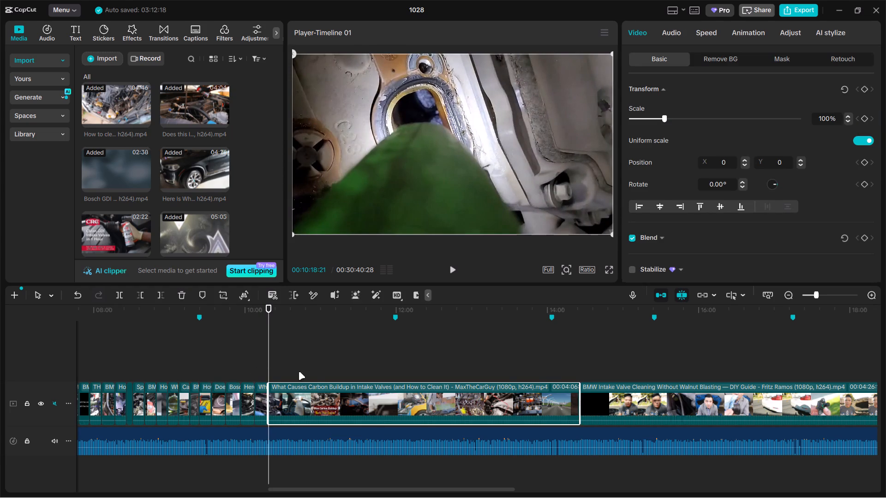
# Split the carbon buildup clip at about 00:11:55 and at 00:12:07:25, and delete the long section before the short new piece.
pyautogui.moveTo(271, 362); pyautogui.dragTo(390, 371)
pyautogui.hotkey('ctrl', 'b')
pyautogui.moveTo(391, 368); pyautogui.dragTo(401, 367)
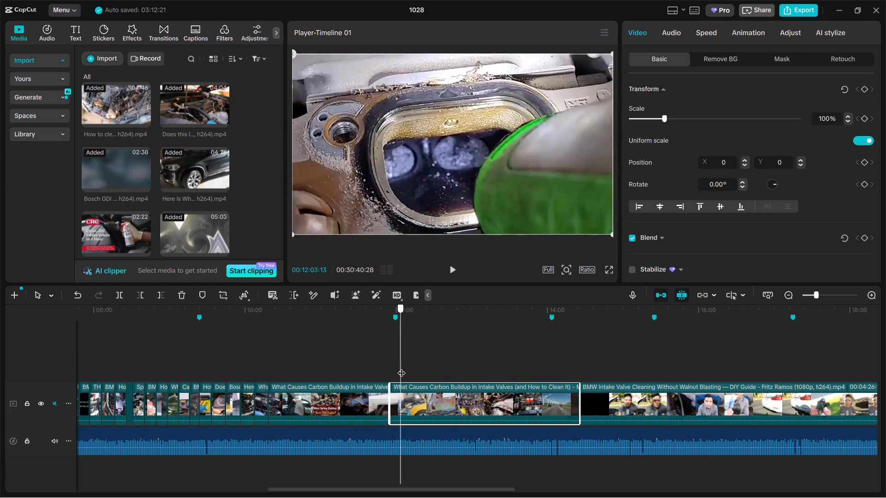
pyautogui.moveTo(401, 367); pyautogui.dragTo(406, 366)
pyautogui.hotkey('ctrl', 'b')
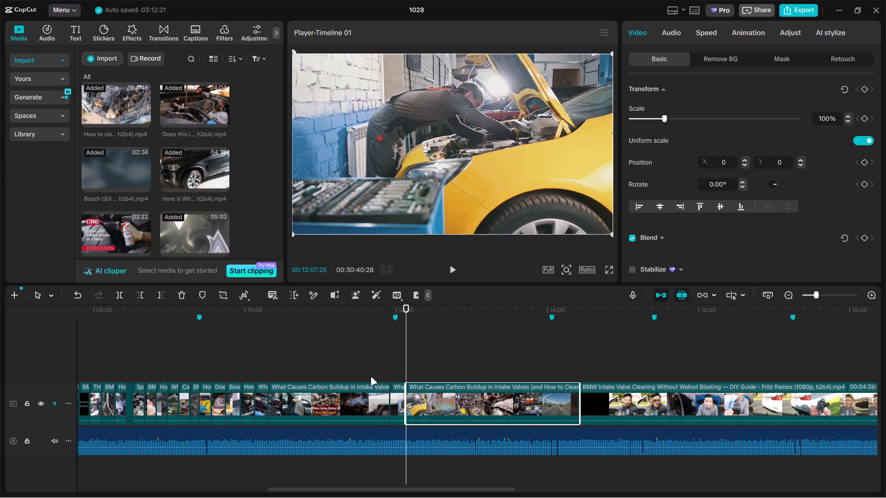
pyautogui.click(351, 386)
pyautogui.press('BackSpace')
# Move the short carbon buildup piece onto a track above the main track, starting at about 00:09:56.
pyautogui.moveTo(278, 401); pyautogui.dragTo(276, 391)
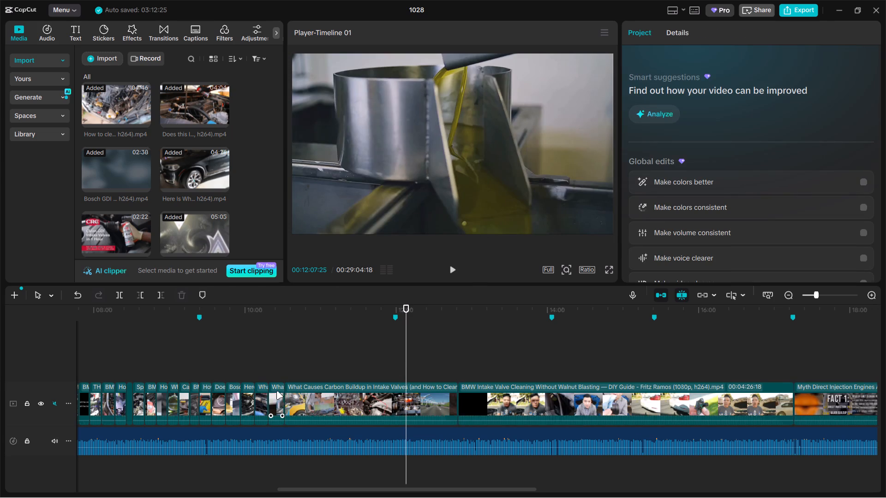
pyautogui.moveTo(276, 391); pyautogui.dragTo(247, 367)
# Check the rest of the What Causes Carbon Buildup clip and delete that remainder from the main track.
pyautogui.click(277, 368)
pyautogui.moveTo(277, 368); pyautogui.dragTo(297, 365)
pyautogui.click(347, 397)
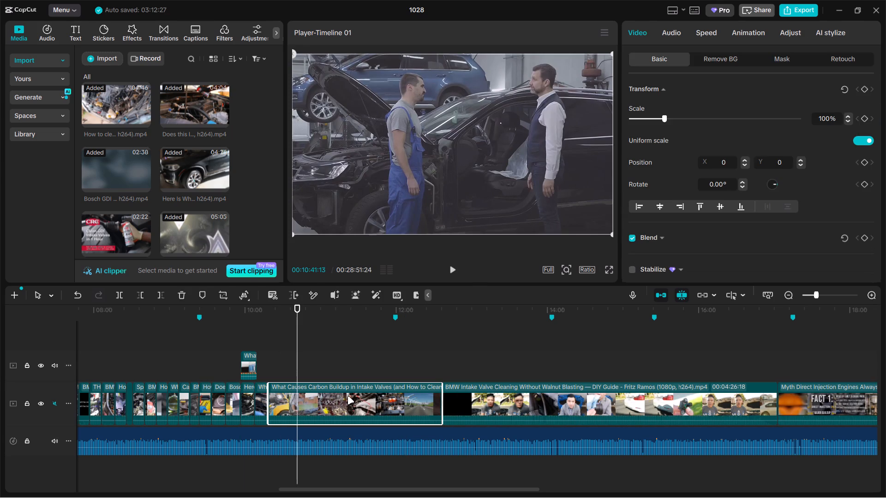
pyautogui.press('BackSpace')
# Cut the BMW Intake Valve Cleaning Without Walnut Blasting clip at 00:13:20:22 and delete the section before it.
pyautogui.moveTo(295, 366); pyautogui.dragTo(461, 360)
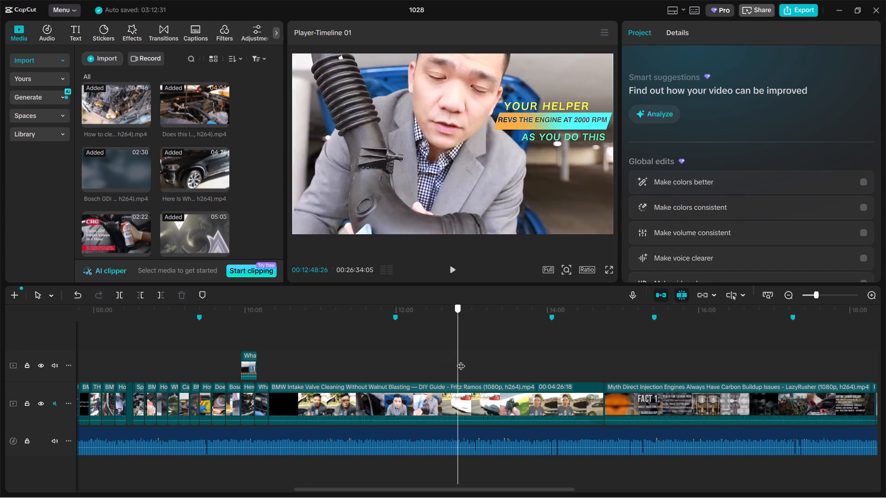
pyautogui.moveTo(461, 360); pyautogui.dragTo(552, 351)
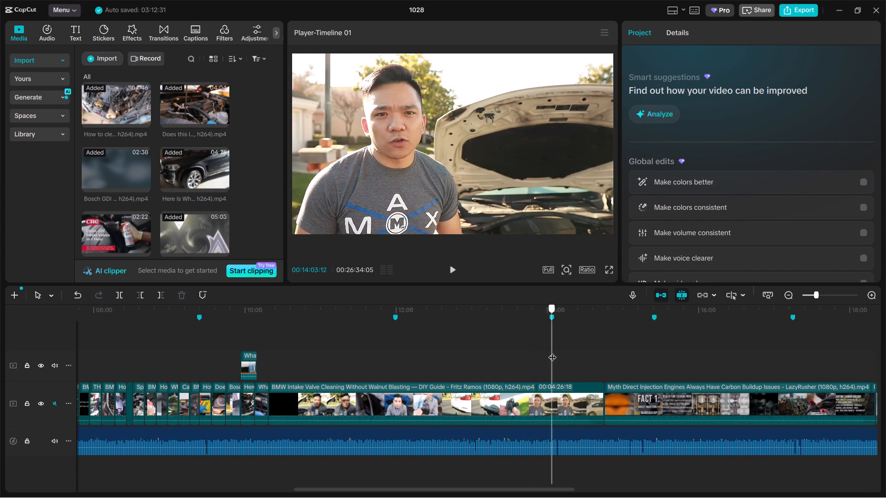
pyautogui.moveTo(552, 351); pyautogui.dragTo(455, 346)
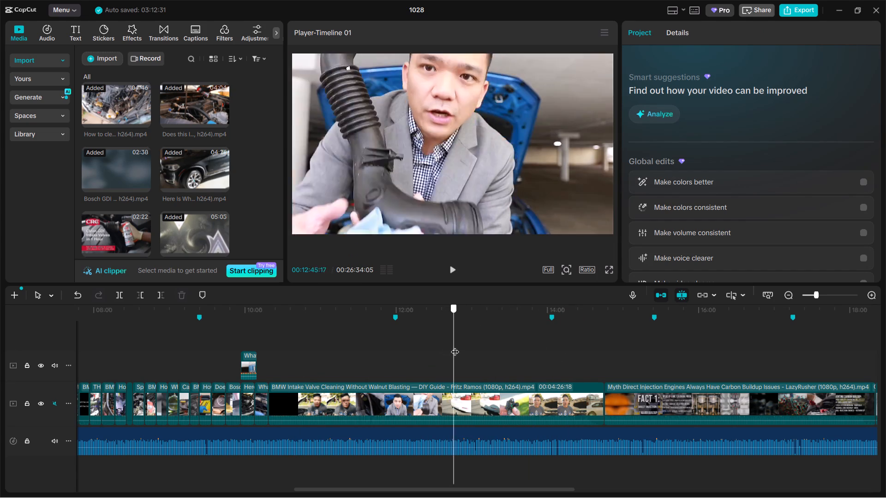
pyautogui.moveTo(455, 346); pyautogui.dragTo(496, 337)
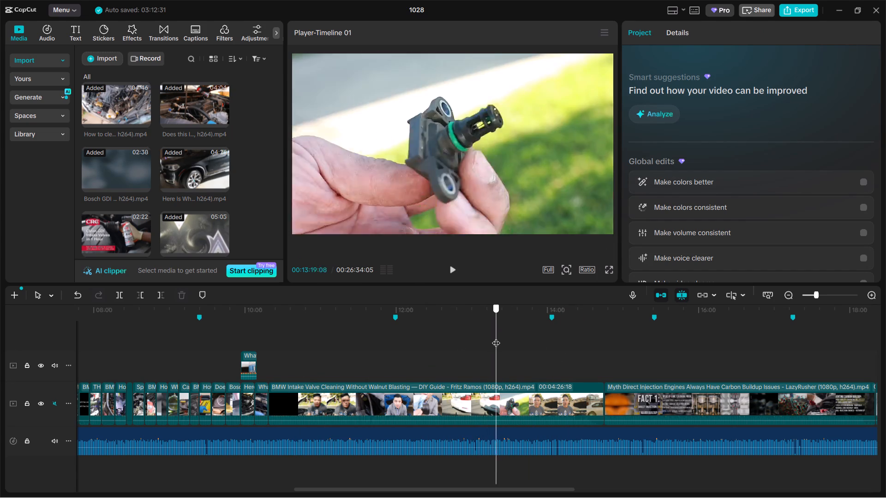
pyautogui.moveTo(496, 337); pyautogui.dragTo(498, 337)
pyautogui.click(490, 389)
pyautogui.hotkey('ctrl', 'b')
pyautogui.click(418, 404)
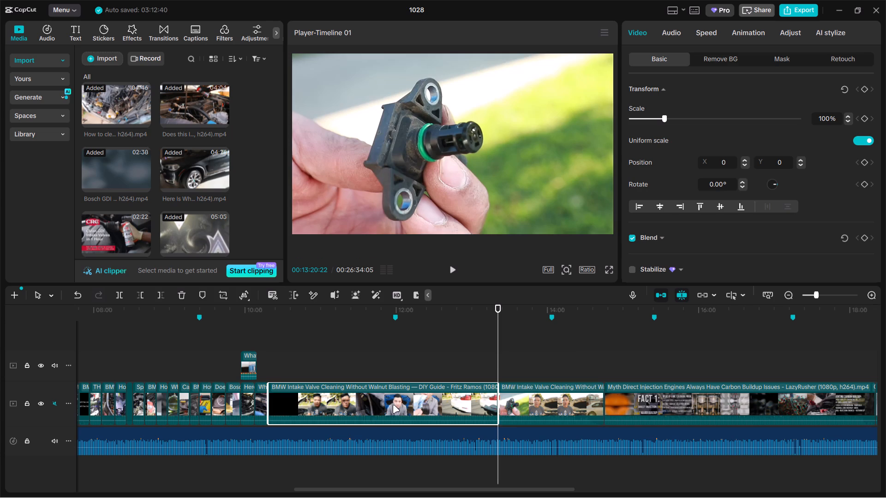
pyautogui.press('BackSpace')
# Split the remaining BMW Intake Valve Cleaning clip at 00:10:28:18 and delete everything after the cut.
pyautogui.click(272, 367)
pyautogui.moveTo(272, 367); pyautogui.dragTo(279, 364)
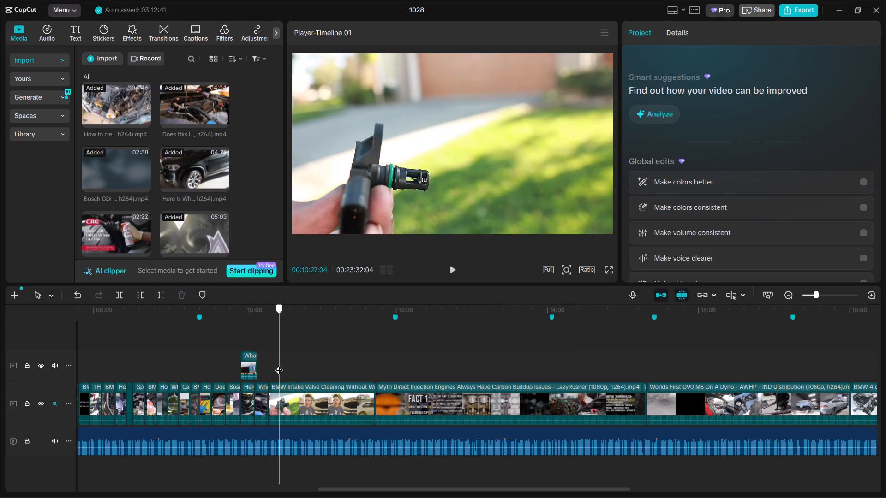
pyautogui.moveTo(279, 364); pyautogui.dragTo(281, 363)
pyautogui.click(292, 397)
pyautogui.hotkey('ctrl', 'b')
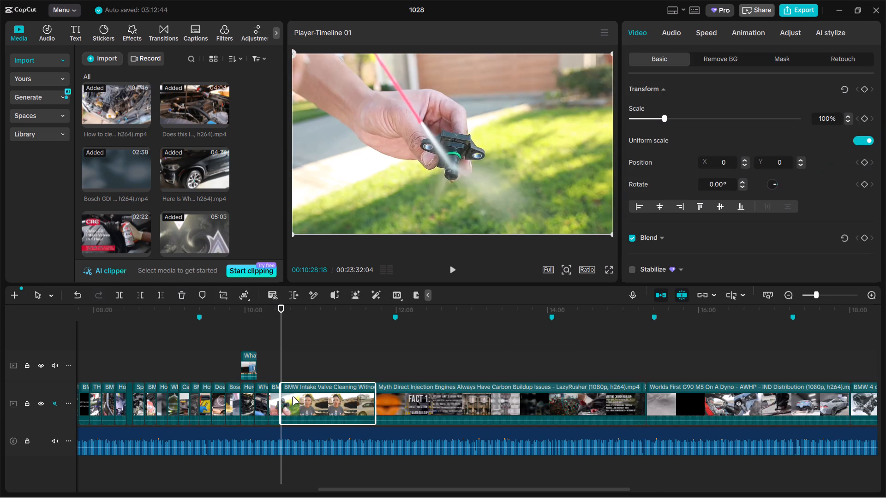
pyautogui.press('BackSpace')
# Check through the Myth Direct Injection Engines Always Have Carbon Buildup Issues clip and delete it from the main track.
pyautogui.click(299, 363)
pyautogui.moveTo(299, 363); pyautogui.dragTo(510, 358)
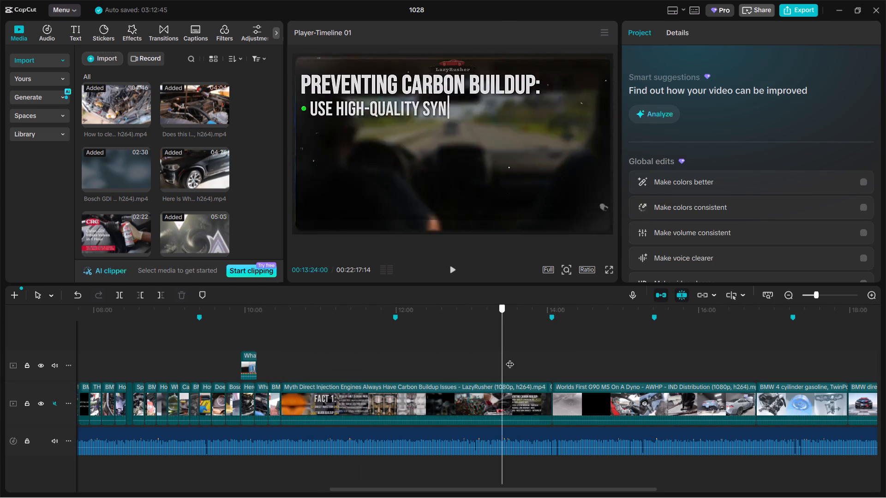
pyautogui.moveTo(510, 358); pyautogui.dragTo(348, 350)
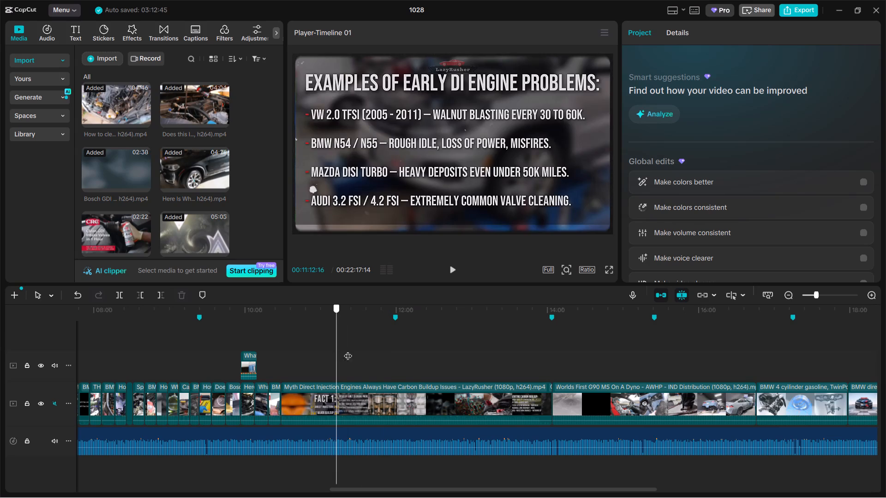
pyautogui.moveTo(348, 350); pyautogui.dragTo(382, 352)
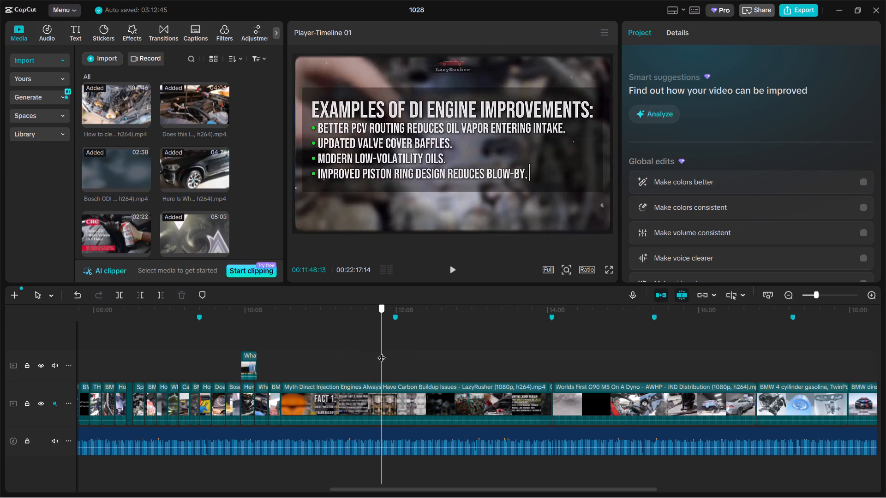
pyautogui.moveTo(382, 352); pyautogui.dragTo(418, 344)
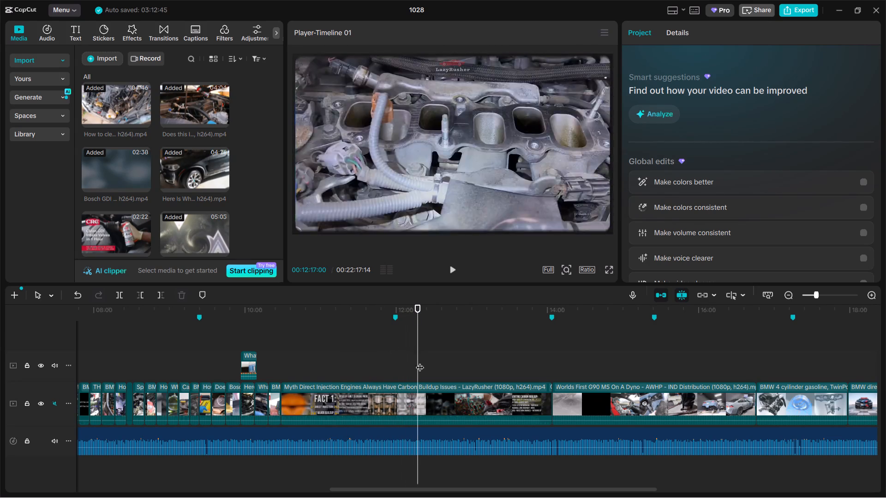
pyautogui.click(442, 400)
pyautogui.press('BackSpace')
# Cut the Worlds First G90 M5 On A Dyno clip at 00:12:14:02 and delete the section before it.
pyautogui.click(316, 368)
pyautogui.moveTo(316, 368); pyautogui.dragTo(336, 362)
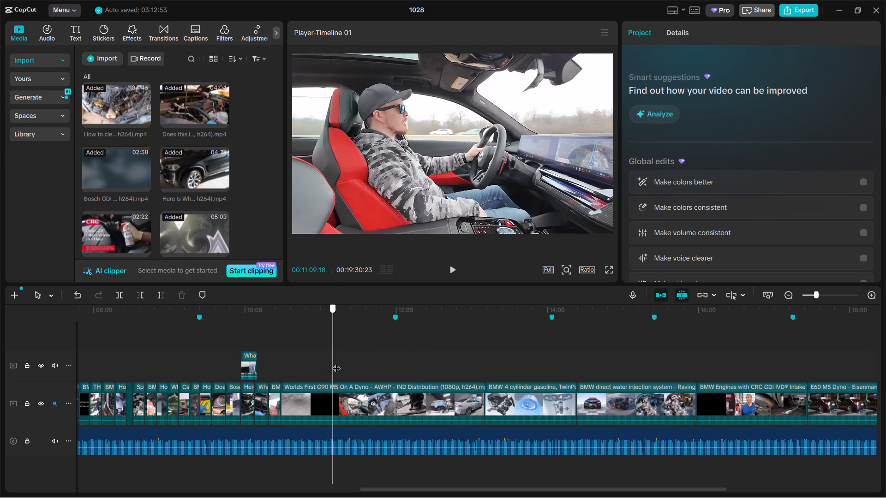
pyautogui.moveTo(336, 362); pyautogui.dragTo(413, 355)
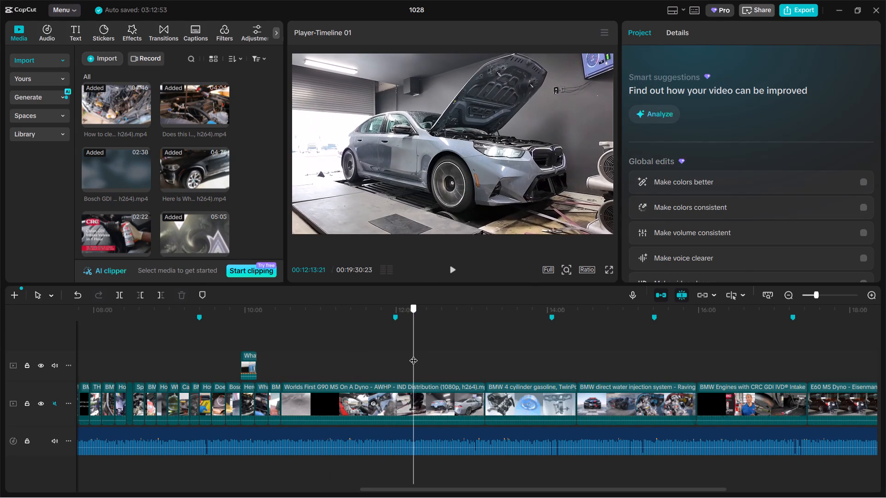
pyautogui.moveTo(413, 355); pyautogui.dragTo(414, 355)
pyautogui.click(416, 392)
pyautogui.hotkey('ctrl', 'n')
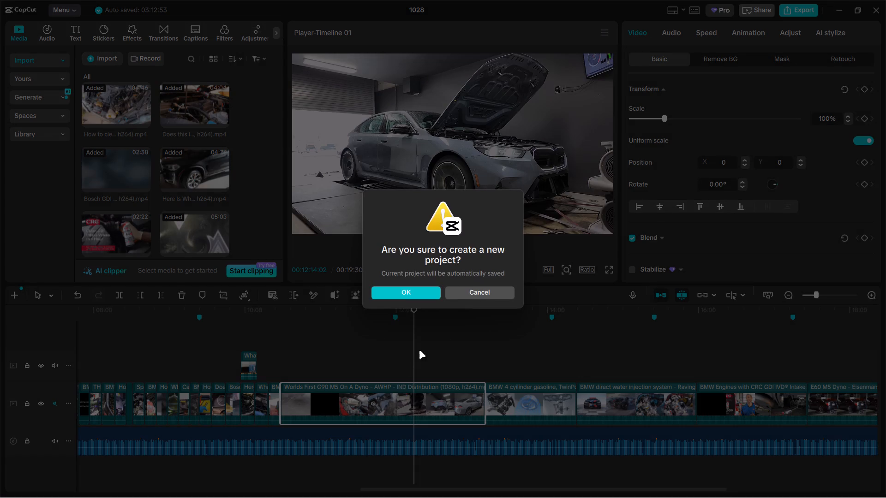
pyautogui.click(487, 288)
pyautogui.hotkey('ctrl', 'b')
pyautogui.click(371, 407)
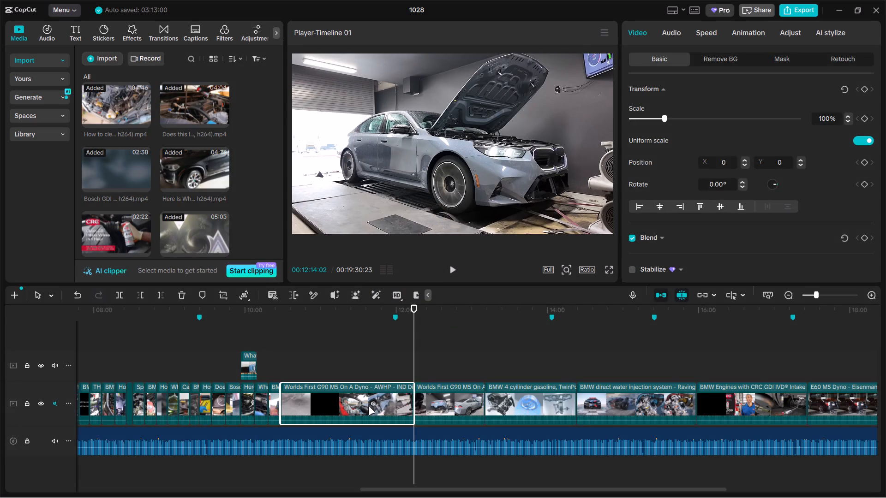
pyautogui.press('BackSpace')
# Split the remaining Worlds First G90 M5 clip at 00:10:39:07 and delete everything after the cut.
pyautogui.click(280, 369)
pyautogui.moveTo(281, 368); pyautogui.dragTo(288, 364)
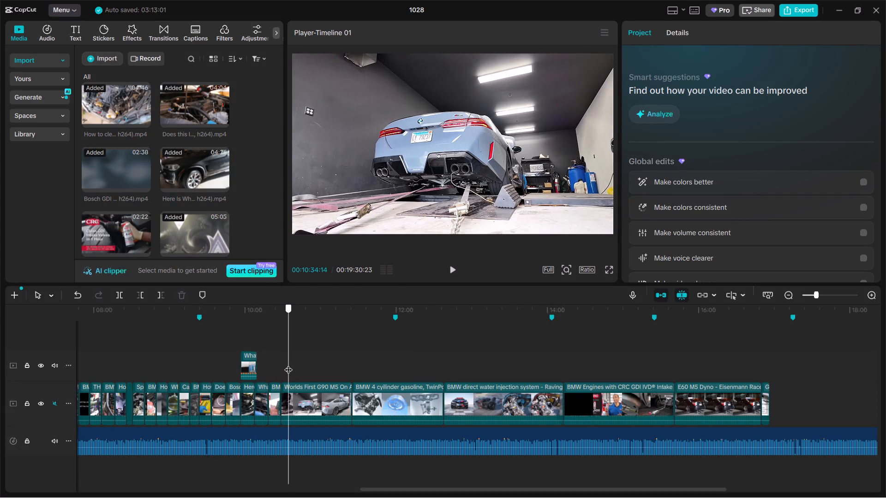
pyautogui.moveTo(288, 364); pyautogui.dragTo(292, 361)
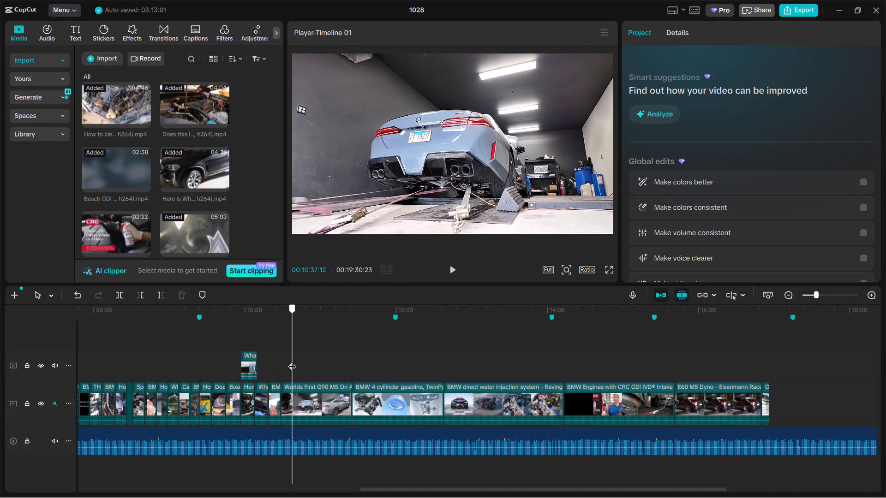
pyautogui.moveTo(292, 361); pyautogui.dragTo(294, 357)
pyautogui.click(303, 396)
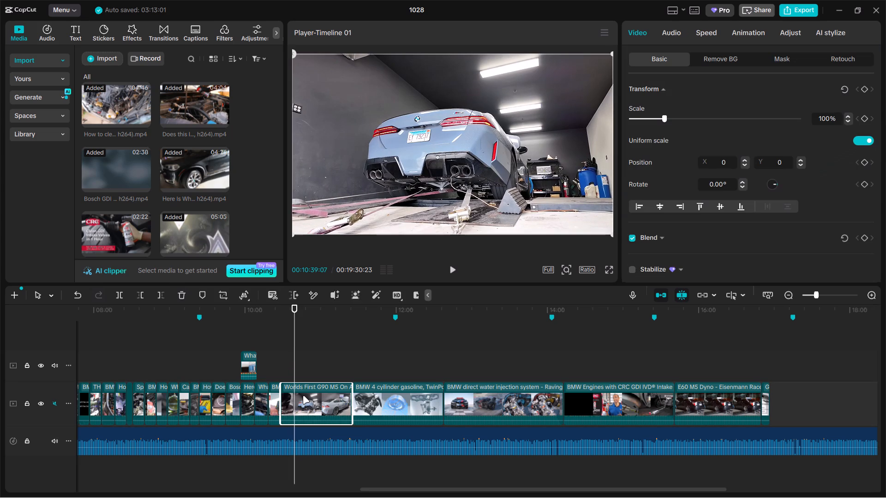
pyautogui.hotkey('ctrl', 'b')
pyautogui.press('BackSpace')
# Split the BMW 4 cylinder gasoline clip at 00:10:49:03 and delete everything after the cut.
pyautogui.doubleClick(311, 366)
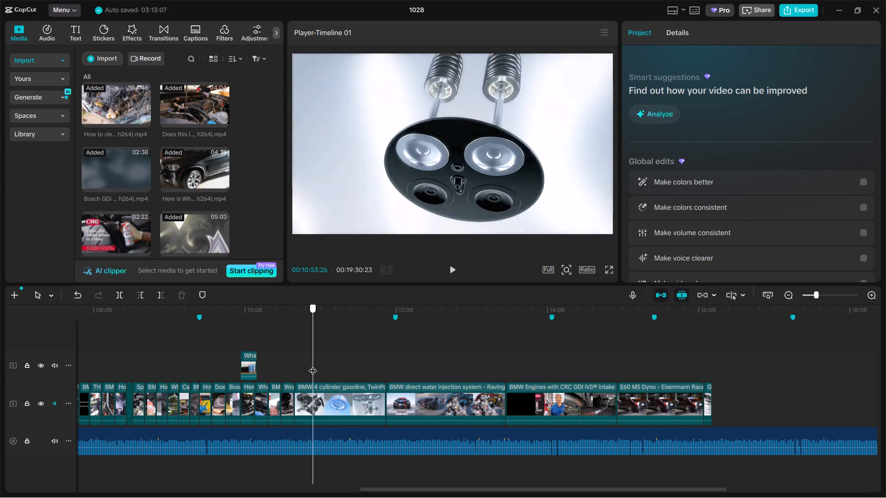
pyautogui.click(330, 400)
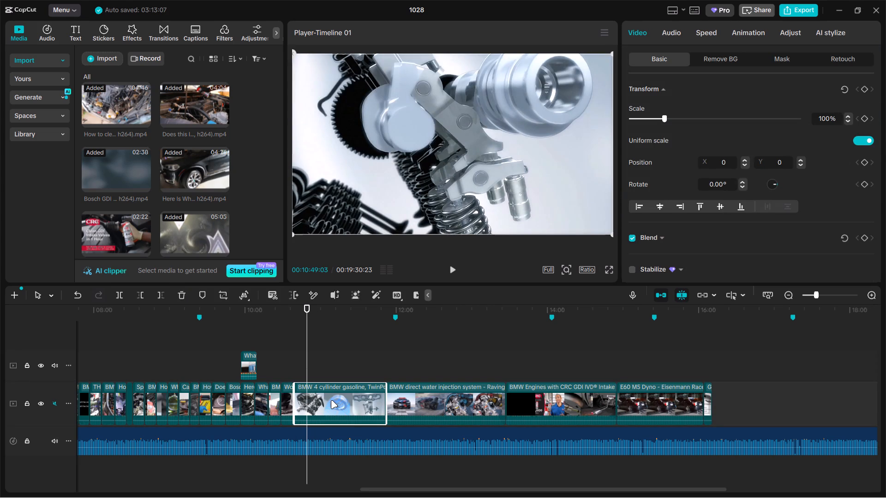
pyautogui.hotkey('ctrl', 'b')
pyautogui.press('BackSpace')
# Cut the BMW direct water injection system clip at 00:11:17:09 and delete the section before it.
pyautogui.click(329, 367)
pyautogui.moveTo(329, 367); pyautogui.dragTo(346, 361)
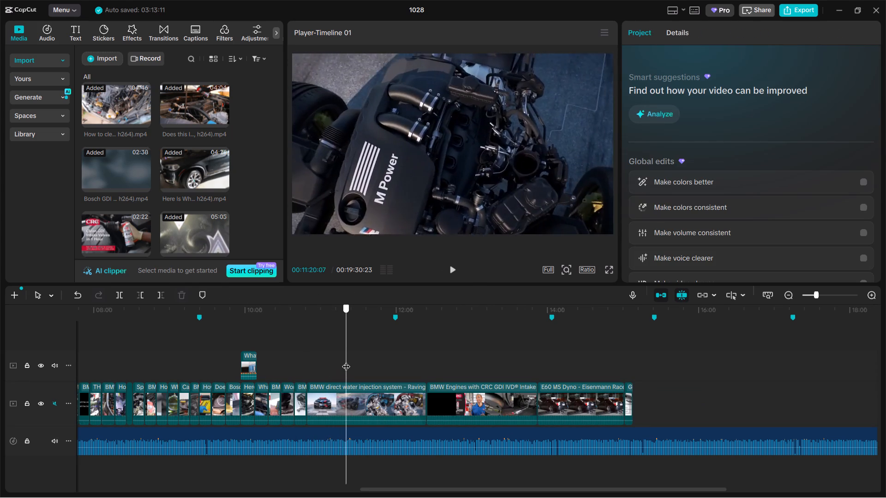
pyautogui.moveTo(346, 361); pyautogui.dragTo(342, 364)
pyautogui.click(346, 393)
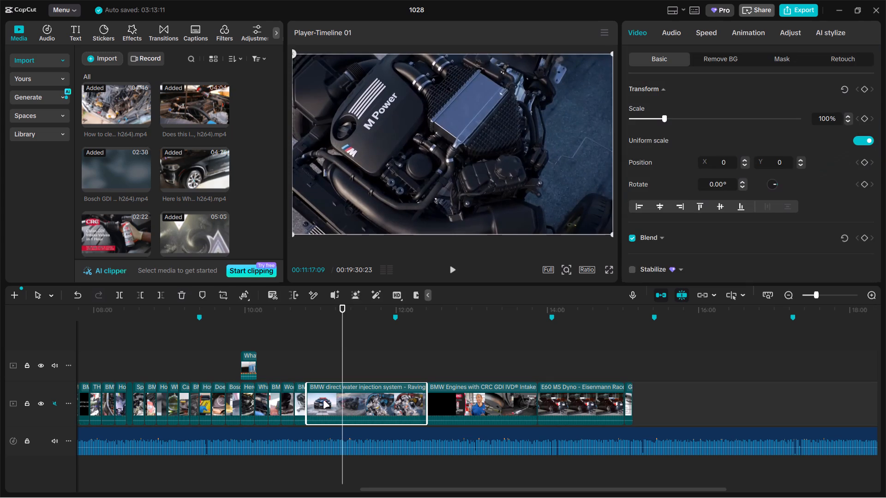
pyautogui.hotkey('ctrl', 'b')
pyautogui.click(316, 402)
pyautogui.press('BackSpace')
# Split the BMW direct water injection system clip at 00:10:59:22 and delete everything after the cut.
pyautogui.doubleClick(318, 369)
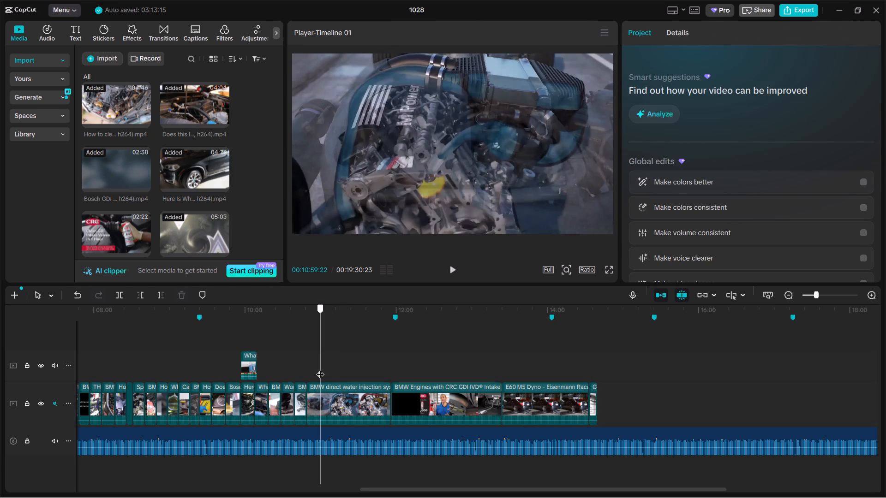
pyautogui.click(339, 401)
pyautogui.hotkey('ctrl', 'v')
pyautogui.hotkey('ctrl', 'b')
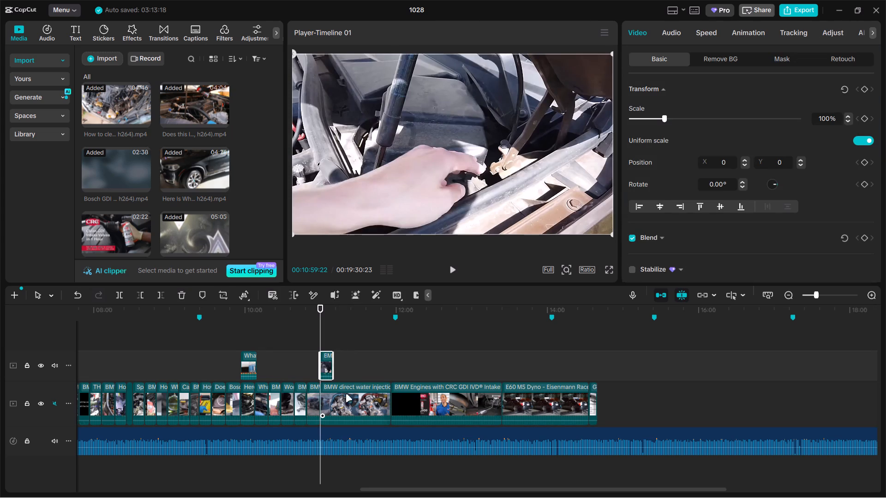
pyautogui.hotkey('ctrl', 'z')
pyautogui.keyDown('ctrl'); pyautogui.scroll(8, 340, 377); pyautogui.keyUp('ctrl')
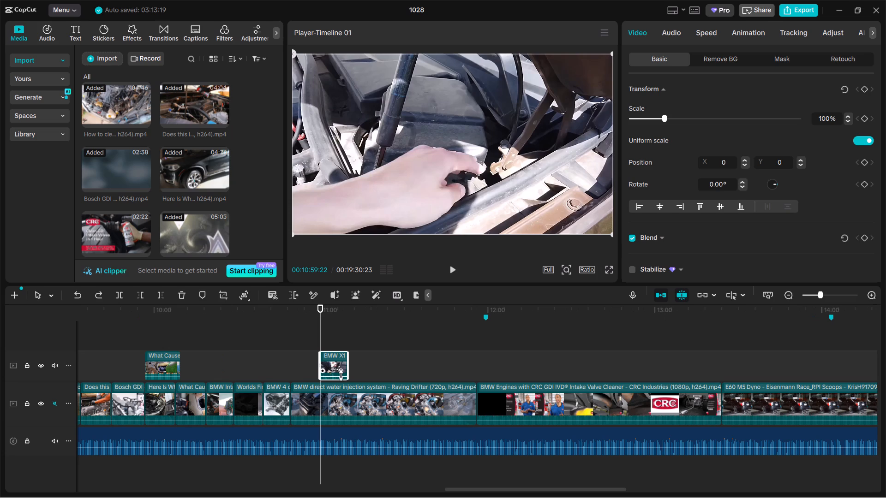
pyautogui.hotkey('ctrl', 'z')
pyautogui.click(333, 401)
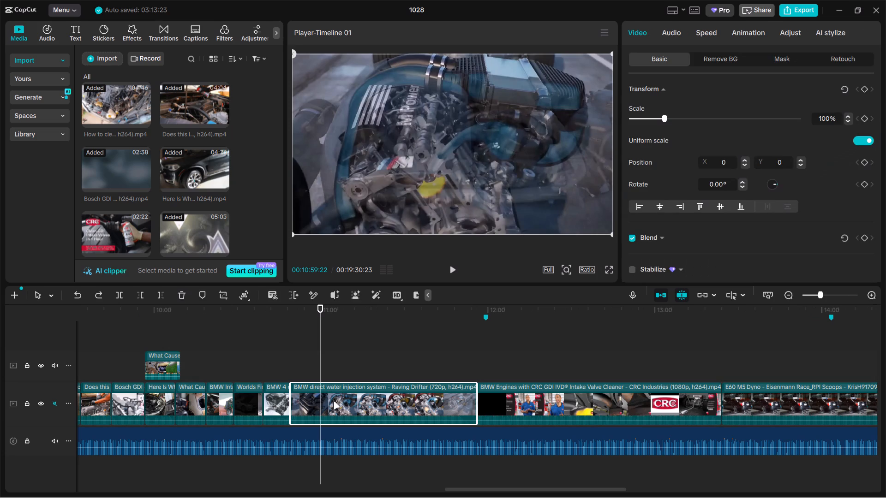
pyautogui.hotkey('ctrl', 'b')
pyautogui.press('BackSpace')
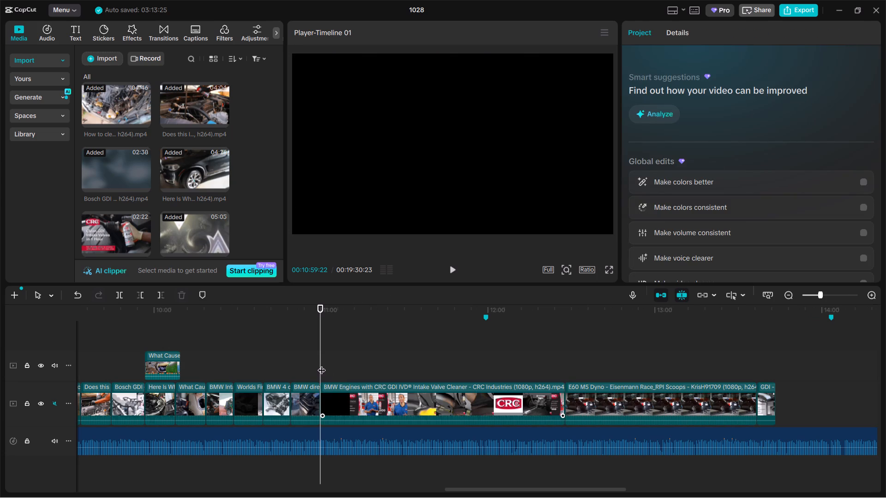
# Cut the BMW Engines with CRC GDI IVD Intake Valve Cleaner clip at 00:11:31:02 and delete the section before it.
pyautogui.moveTo(322, 364); pyautogui.dragTo(424, 368)
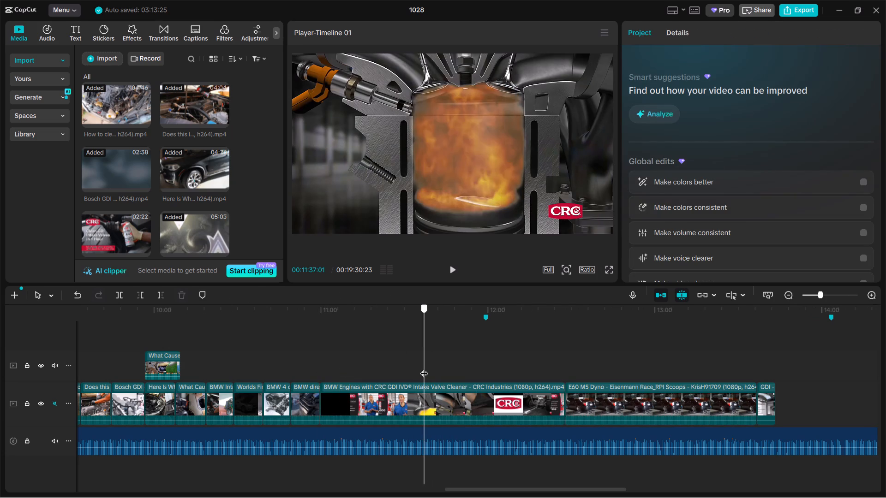
pyautogui.moveTo(424, 368); pyautogui.dragTo(407, 372)
pyautogui.click(419, 409)
pyautogui.hotkey('ctrl', 'b')
pyautogui.click(363, 404)
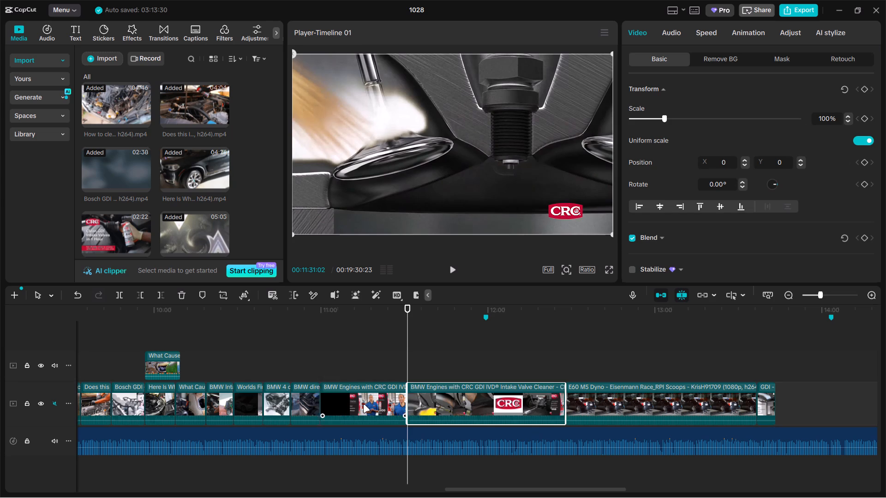
pyautogui.press('BackSpace')
# Split the remaining BMW Engines with CRC clip at 00:11:11:10 and delete everything after the cut.
pyautogui.click(318, 369)
pyautogui.moveTo(318, 369); pyautogui.dragTo(333, 365)
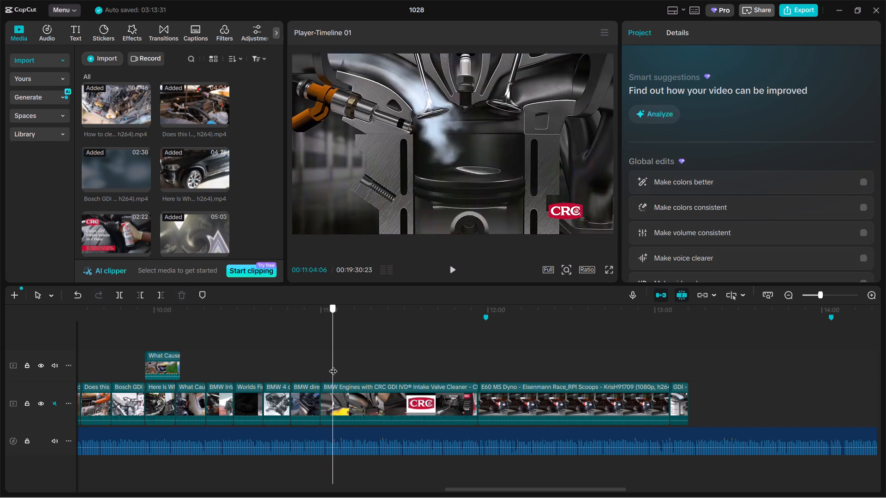
pyautogui.moveTo(333, 365); pyautogui.dragTo(353, 358)
pyautogui.click(386, 400)
pyautogui.hotkey('ctrl', 'v')
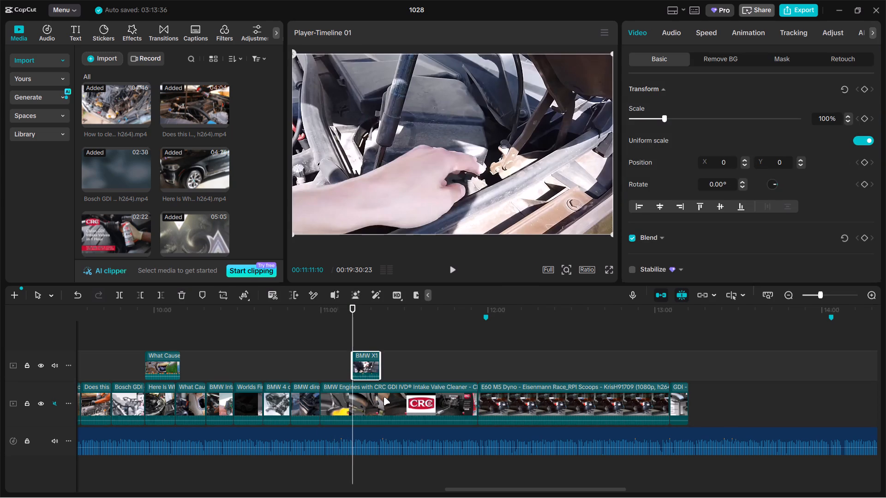
pyautogui.hotkey('ctrl', 'z')
pyautogui.hotkey('ctrl', 'b')
pyautogui.click(434, 407)
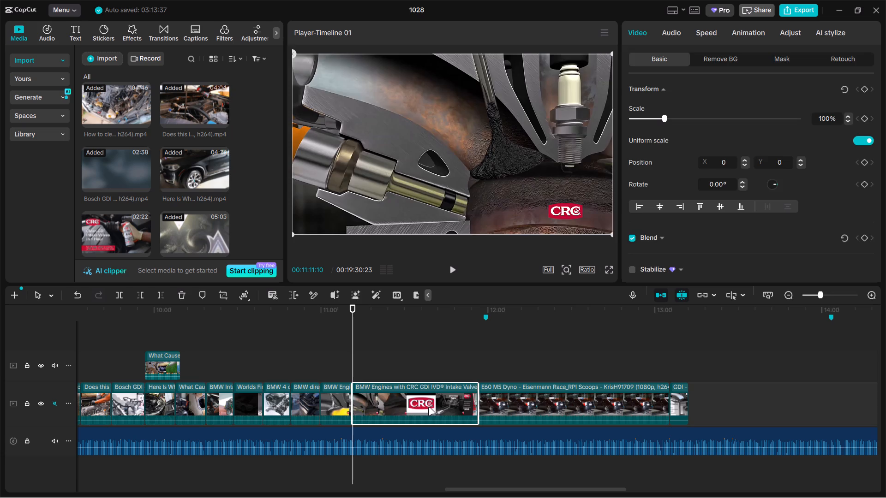
pyautogui.press('BackSpace')
# Scale up the shortened BMW Engines with CRC clip slightly and shift its picture down and right, pushing the CRC logo outward.
pyautogui.click(305, 365)
pyautogui.moveTo(305, 365); pyautogui.dragTo(338, 355)
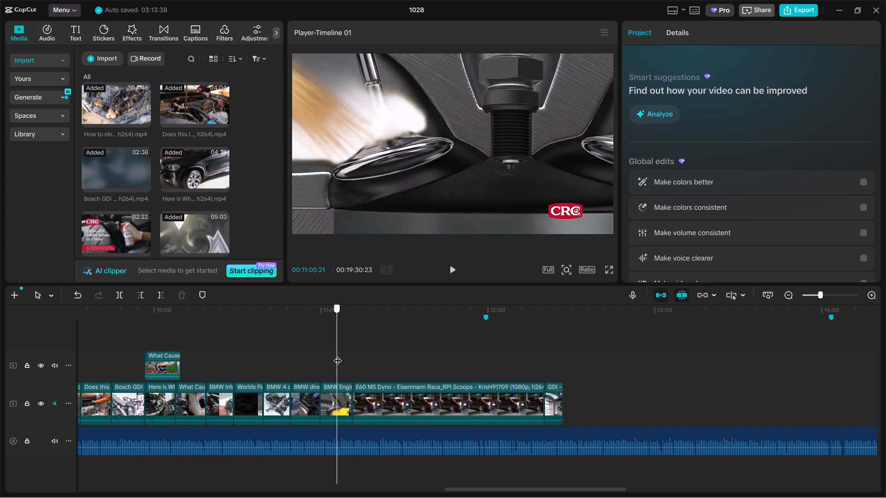
pyautogui.moveTo(338, 355); pyautogui.dragTo(341, 354)
pyautogui.click(465, 183)
pyautogui.moveTo(662, 116); pyautogui.dragTo(674, 118)
pyautogui.moveTo(563, 145); pyautogui.dragTo(573, 170)
# Cut the E60 M5 Dyno clip at 00:11:35:02 and delete the section before it.
pyautogui.click(389, 369)
pyautogui.moveTo(390, 369); pyautogui.dragTo(426, 362)
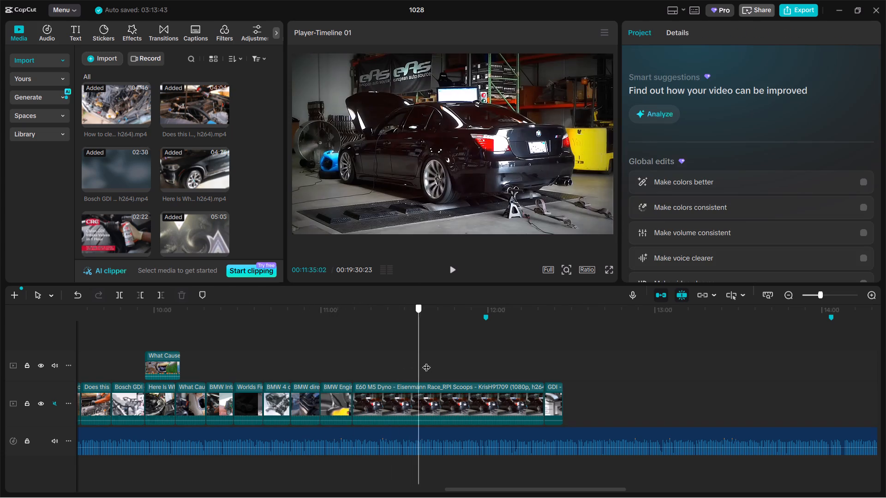
pyautogui.moveTo(426, 362); pyautogui.dragTo(419, 360)
pyautogui.click(409, 395)
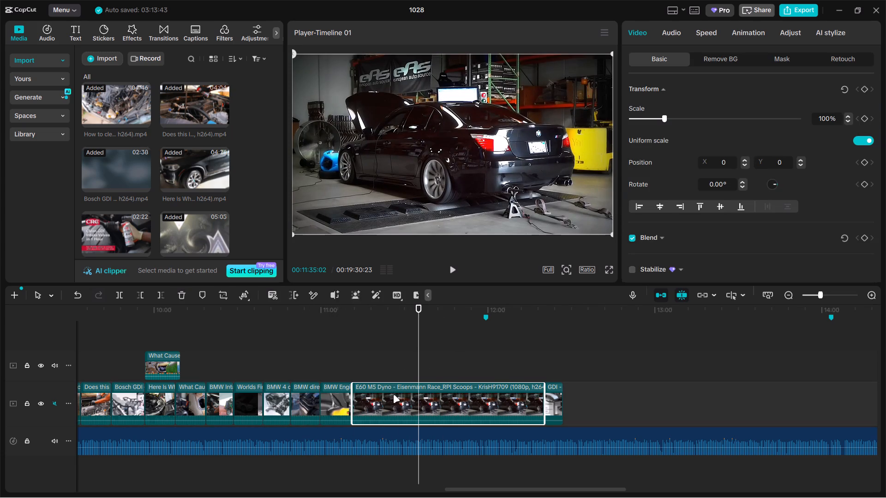
pyautogui.hotkey('ctrl', 'b')
pyautogui.click(378, 398)
pyautogui.press('BackSpace')
# Split the remaining E60 M5 Dyno clip at 00:11:23:08 and delete everything after the cut.
pyautogui.click(380, 366)
pyautogui.moveTo(380, 366); pyautogui.dragTo(386, 364)
pyautogui.click(405, 401)
pyautogui.hotkey('ctrl', 'b')
pyautogui.press('BackSpace')
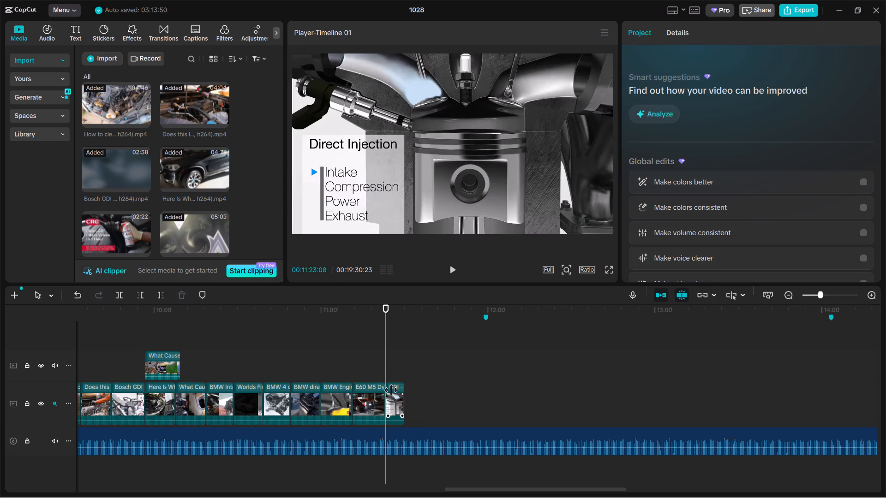
# Check the short GDI direct injection clip at the end of the main track and delete it.
pyautogui.moveTo(385, 355); pyautogui.dragTo(392, 355)
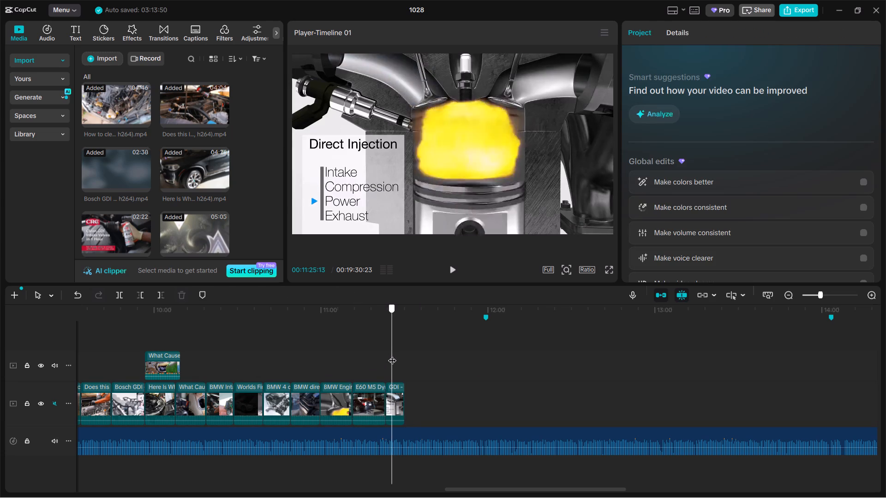
pyautogui.moveTo(392, 355); pyautogui.dragTo(395, 354)
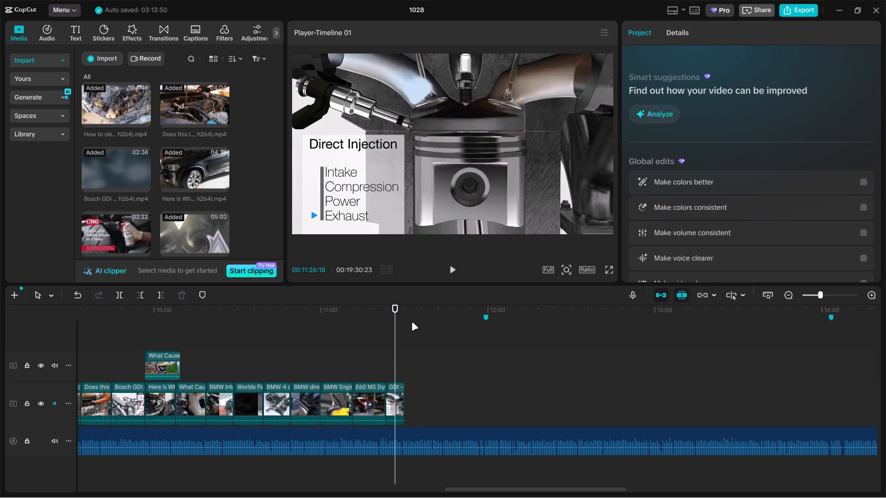
pyautogui.click(402, 395)
pyautogui.press('BackSpace')
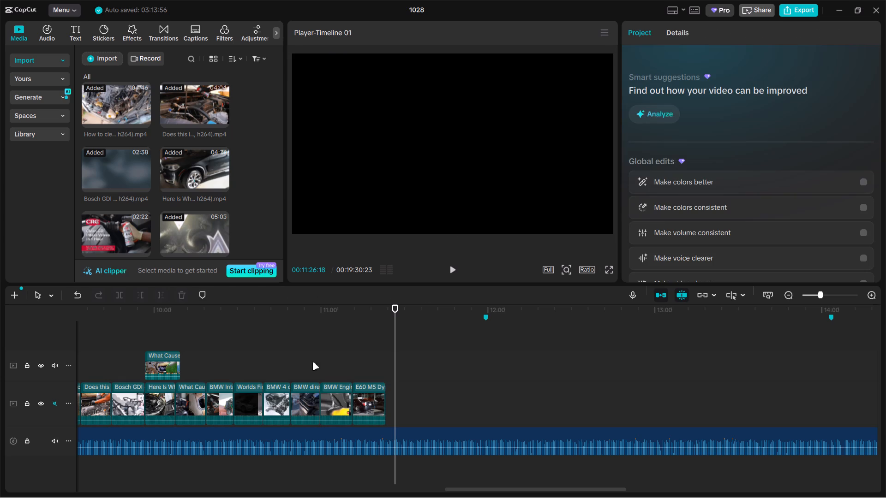
# Move the What Causes clip from the overlay track to the end of the main track.
pyautogui.moveTo(171, 358); pyautogui.dragTo(464, 412)
# Copy the earlier Bosch GDI clip and place the duplicate at the end of the main track, after the What Causes clip.
pyautogui.click(163, 360)
pyautogui.moveTo(163, 360); pyautogui.dragTo(102, 363)
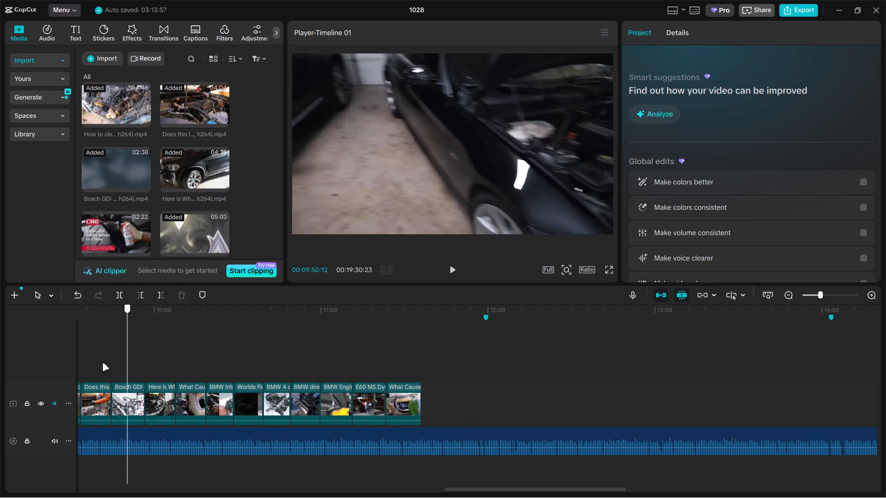
pyautogui.moveTo(102, 363); pyautogui.dragTo(360, 364)
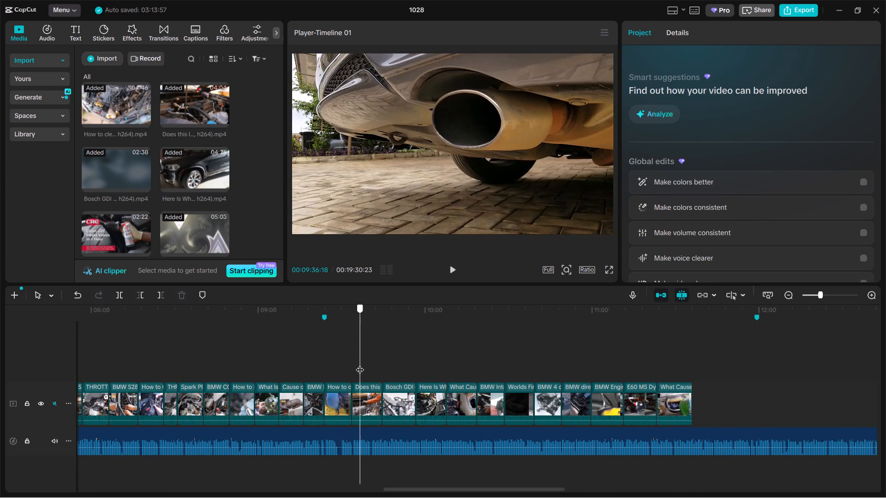
pyautogui.moveTo(360, 364); pyautogui.dragTo(396, 362)
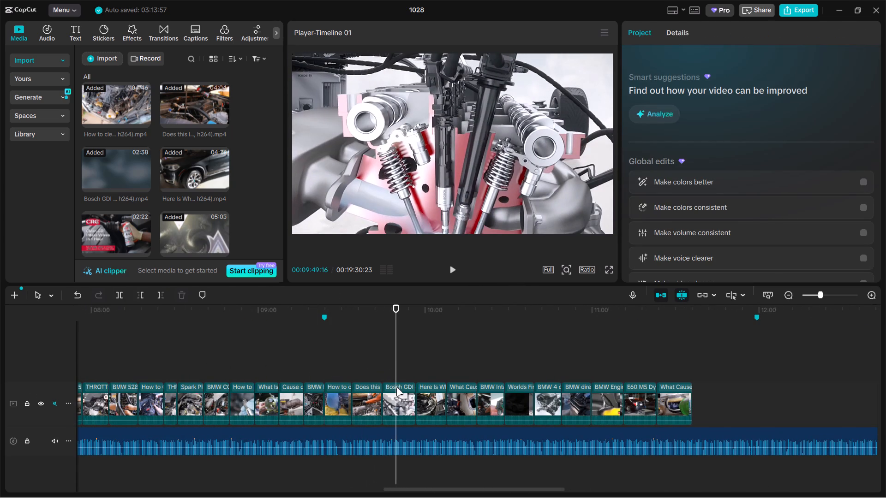
pyautogui.click(396, 388)
pyautogui.hotkey('ctrl', 'c')
pyautogui.keyDown('ctrl'); pyautogui.click(686, 358); pyautogui.keyUp('ctrl')
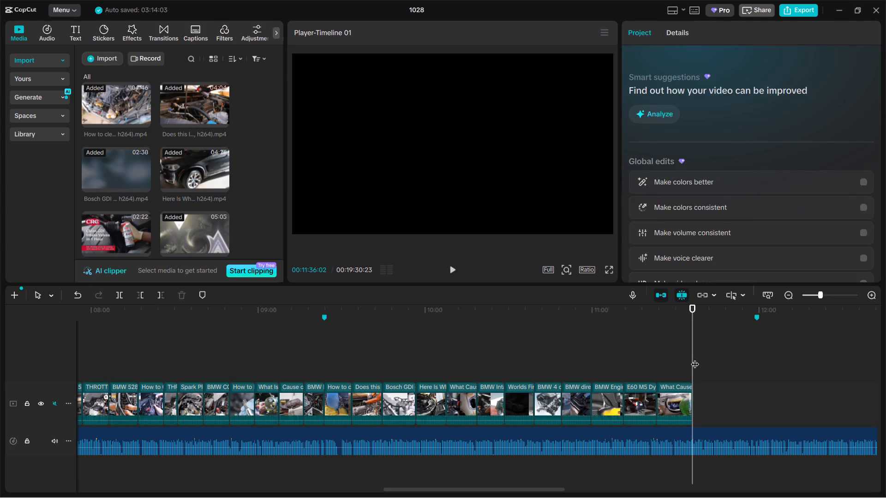
pyautogui.hotkey('ctrl', 'v')
pyautogui.moveTo(712, 360); pyautogui.dragTo(712, 403)
# Extend the end of the duplicated Bosch GDI clip and trim its start so it shows later footage.
pyautogui.moveTo(729, 396); pyautogui.dragTo(742, 394)
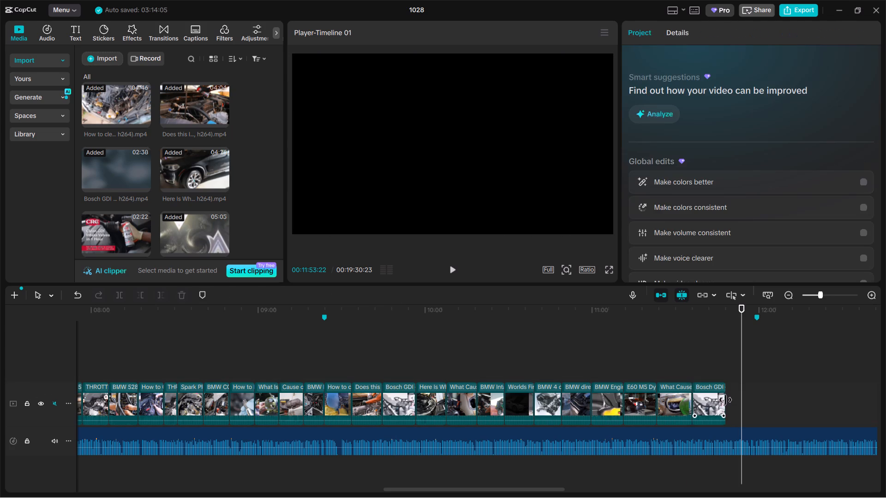
pyautogui.click(725, 400)
pyautogui.moveTo(726, 402); pyautogui.dragTo(749, 396)
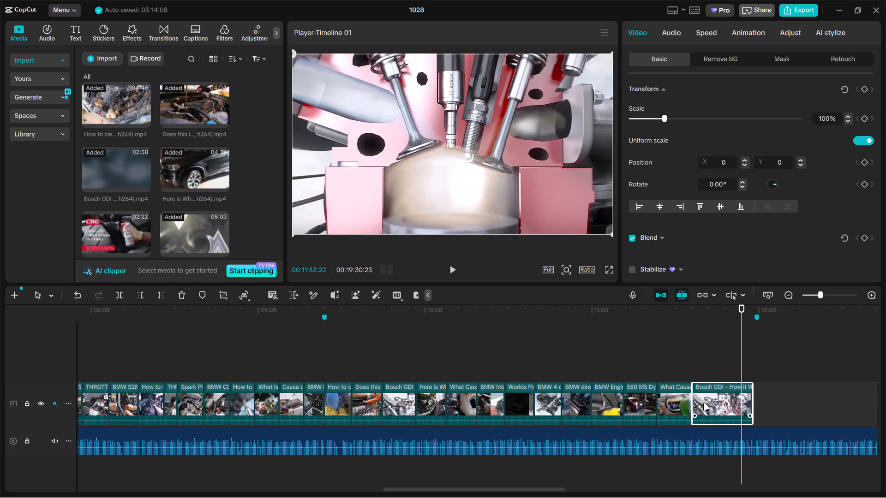
pyautogui.moveTo(690, 399); pyautogui.dragTo(720, 392)
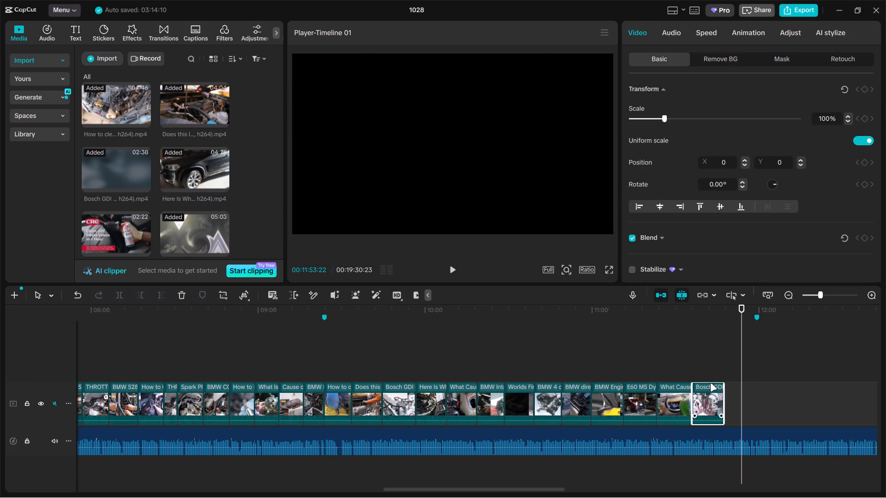
# Find the earlier Here Is Where clip, copy it, and paste it near the end of the sequence at 00:11:45:28.
pyautogui.click(487, 366)
pyautogui.moveTo(487, 366); pyautogui.dragTo(520, 357)
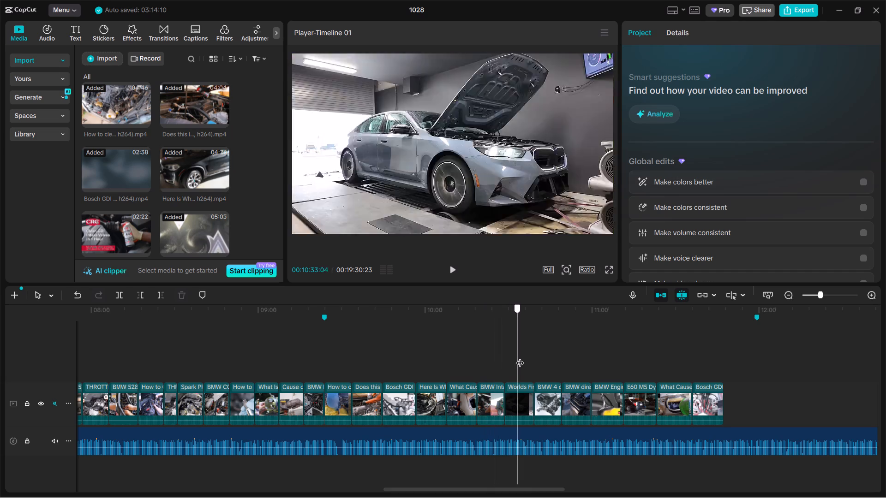
pyautogui.moveTo(520, 357); pyautogui.dragTo(460, 353)
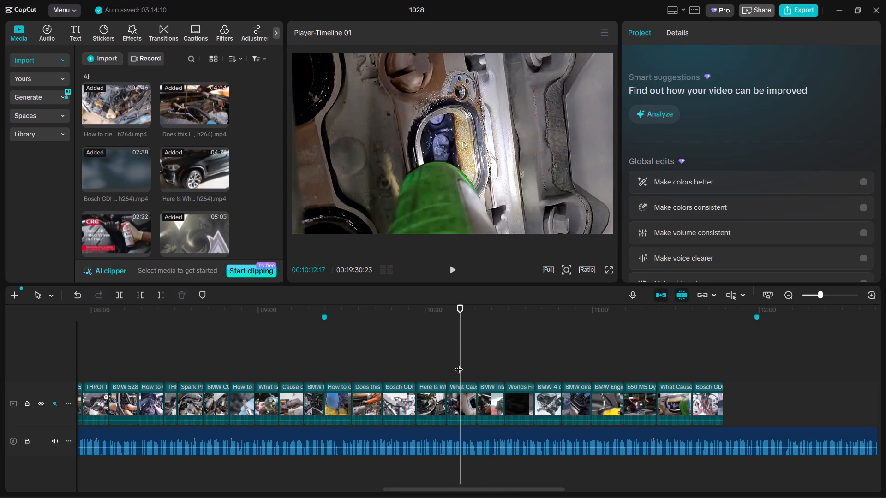
pyautogui.moveTo(462, 356); pyautogui.dragTo(392, 358)
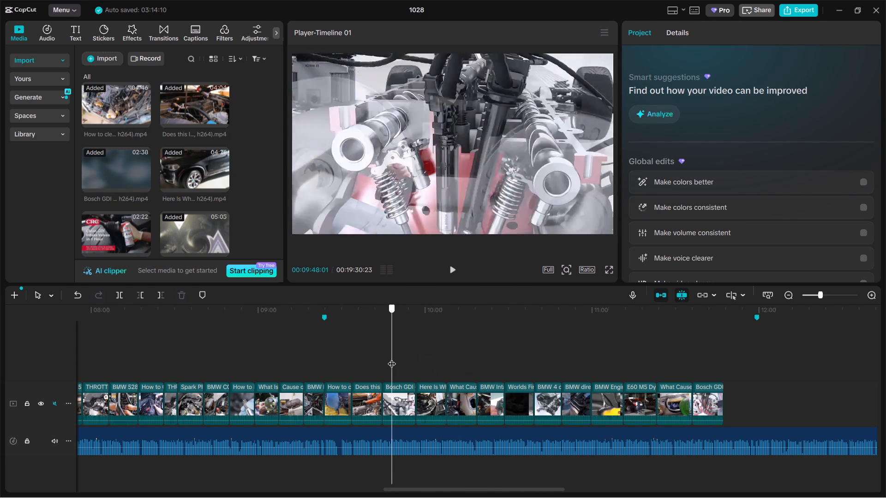
pyautogui.moveTo(392, 358); pyautogui.dragTo(430, 346)
pyautogui.click(442, 390)
pyautogui.hotkey('ctrl', 'c')
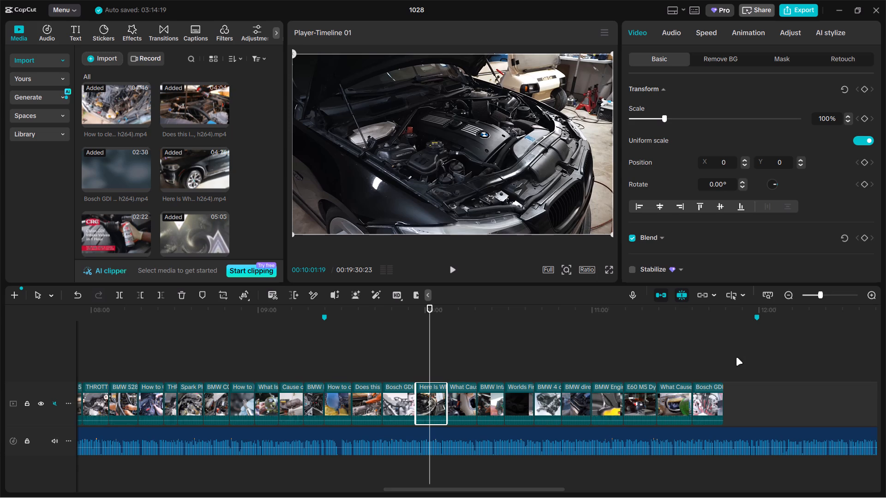
pyautogui.keyDown('ctrl'); pyautogui.click(719, 365); pyautogui.keyUp('ctrl')
pyautogui.hotkey('ctrl', 'v')
pyautogui.click(732, 369)
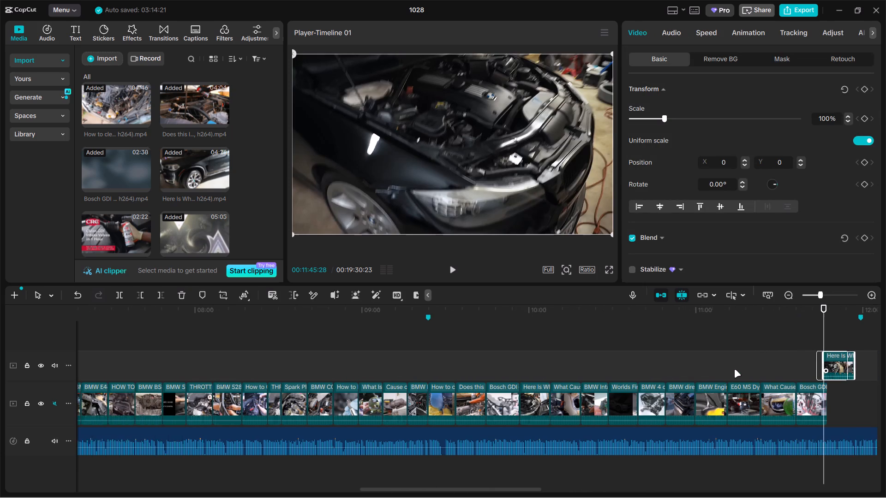
pyautogui.moveTo(708, 373); pyautogui.dragTo(637, 369)
# Extend the pasted Here Is Where clip's end to about 00:12:03:03 and trim its start to use later footage.
pyautogui.moveTo(508, 360); pyautogui.dragTo(512, 361)
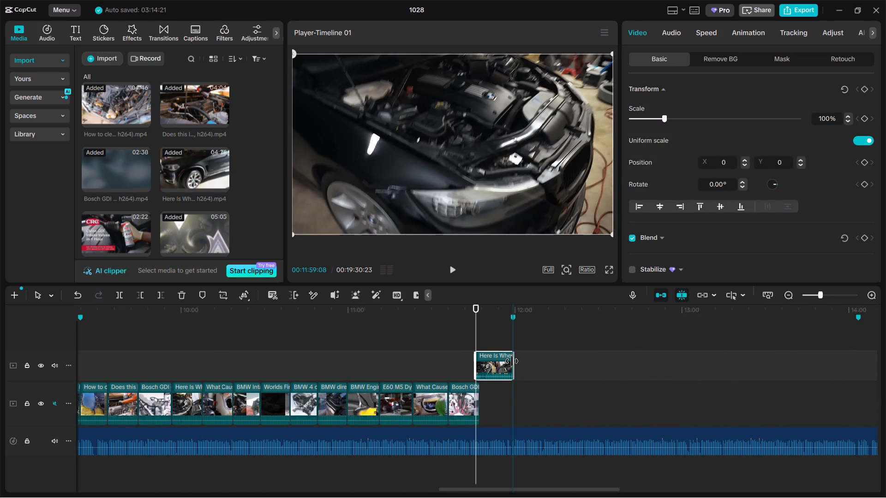
pyautogui.moveTo(512, 361); pyautogui.dragTo(522, 359)
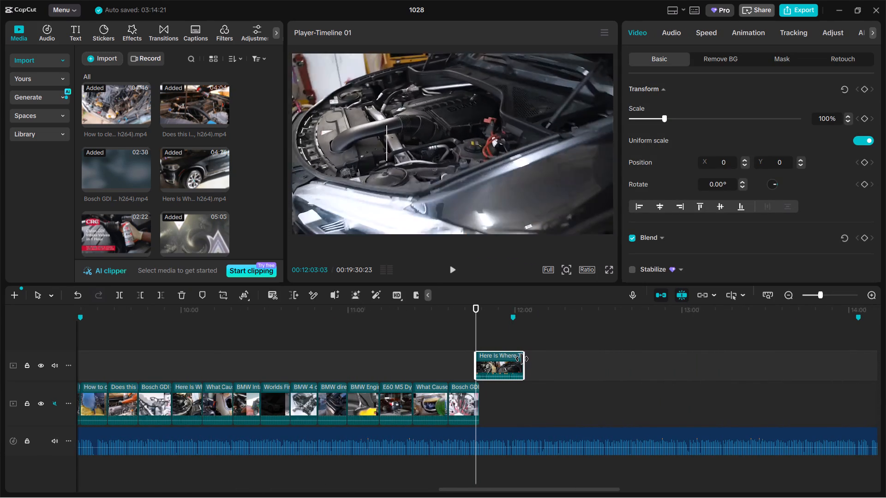
pyautogui.moveTo(522, 359); pyautogui.dragTo(521, 359)
pyautogui.moveTo(478, 361); pyautogui.dragTo(495, 361)
# Move the trimmed Here Is Where clip down to the end of the main track, after the Bosch GDI clip.
pyautogui.moveTo(515, 358); pyautogui.dragTo(502, 385)
# Play past the last clip to check the narration, and import all the videos from the EDIT > 04 folder.
pyautogui.click(504, 368)
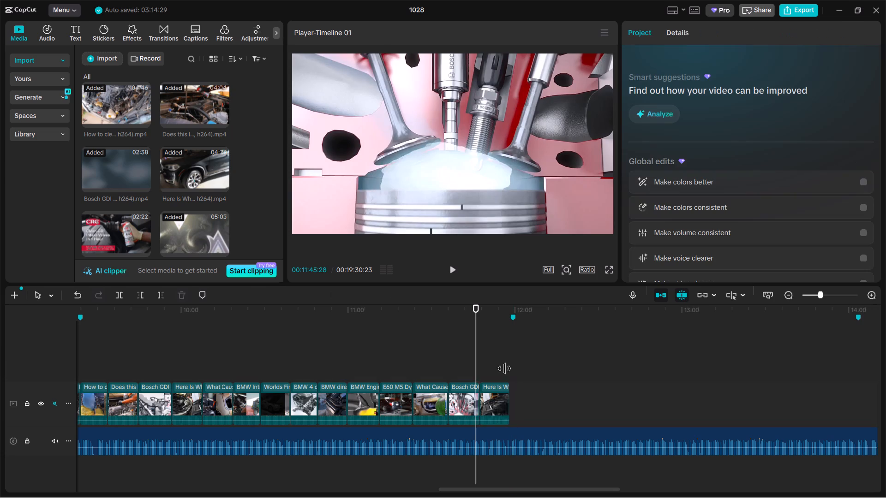
pyautogui.press('space')
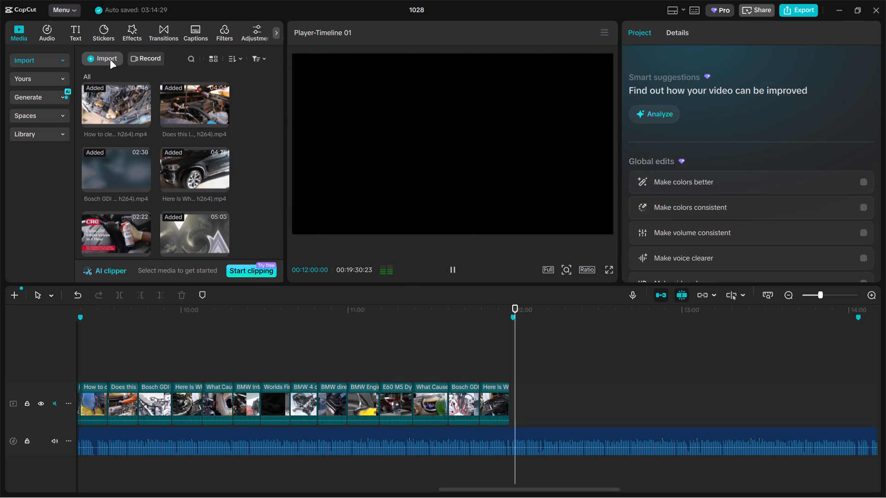
pyautogui.press('space')
pyautogui.press('space')
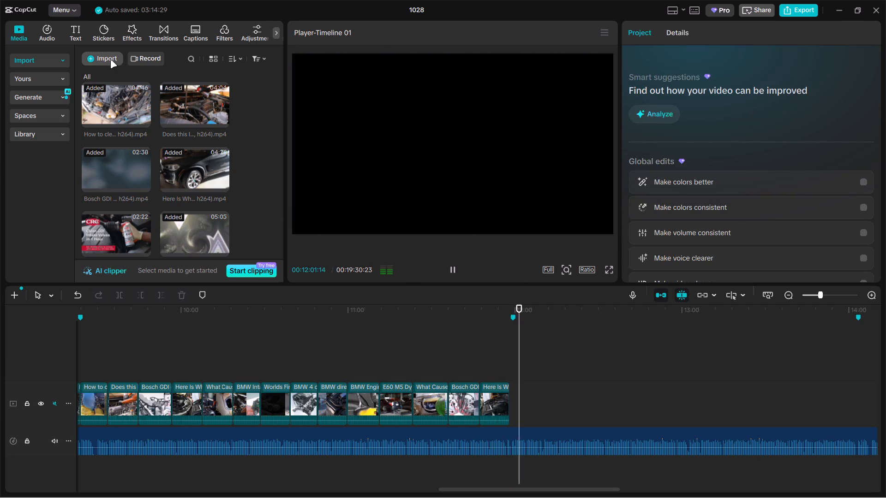
pyautogui.press('space')
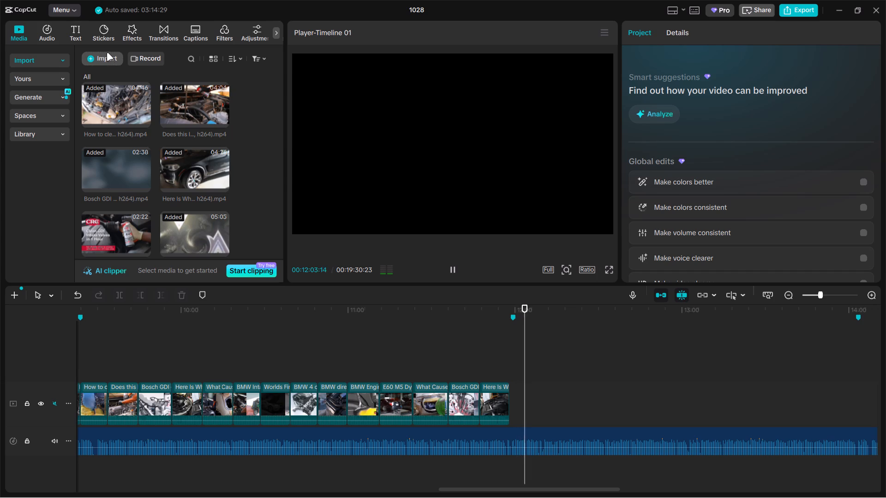
pyautogui.click(103, 62)
pyautogui.click(149, 77)
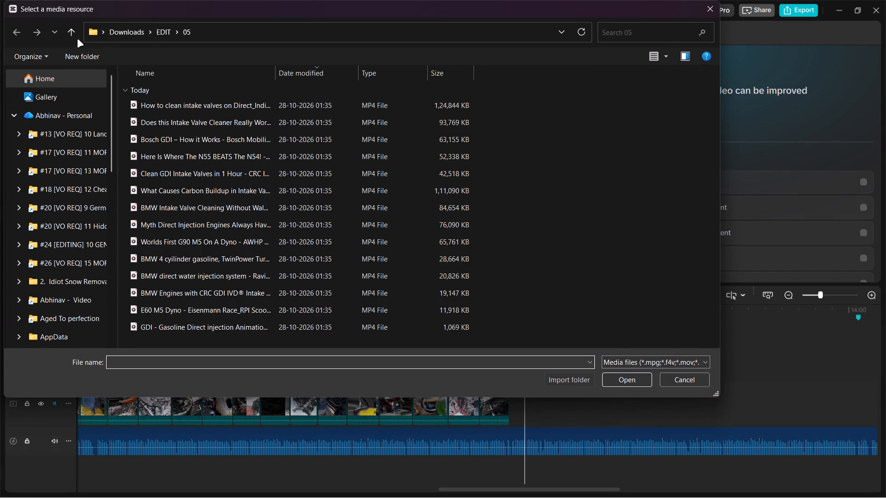
pyautogui.click(77, 39)
pyautogui.click(156, 118)
pyautogui.click(156, 118)
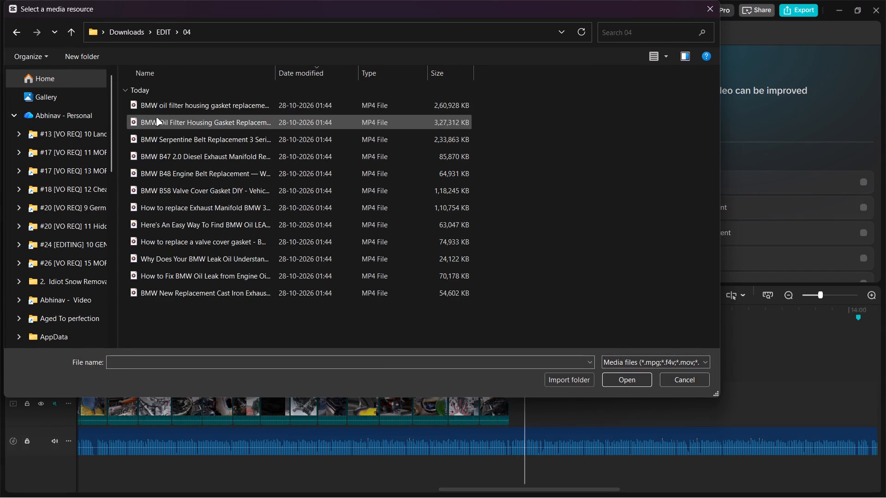
pyautogui.hotkey('ctrl', 'a')
pyautogui.press('Return')
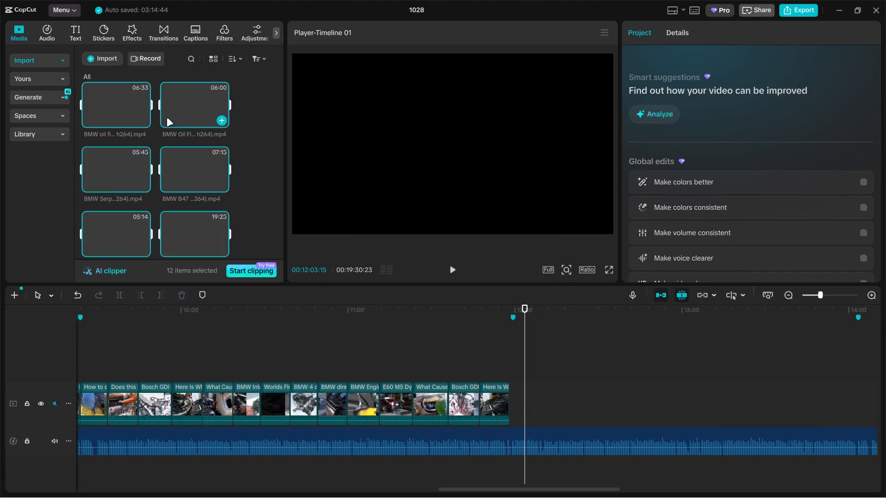
# Place all the newly imported BMW clips at the end of the main track, after the last Here Is Where clip.
pyautogui.moveTo(125, 104); pyautogui.dragTo(556, 402)
pyautogui.keyDown('ctrl'); pyautogui.scroll(-10, 555, 392); pyautogui.keyUp('ctrl')
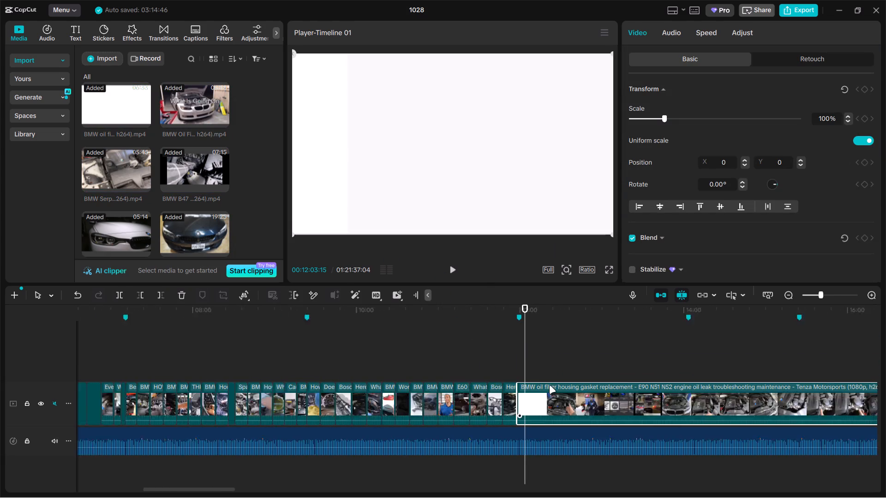
# Find an engine shot in the first BMW oil filter housing clip, split it at 00:16:15:25, and delete the part before.
pyautogui.click(542, 372)
pyautogui.moveTo(540, 369); pyautogui.dragTo(482, 374)
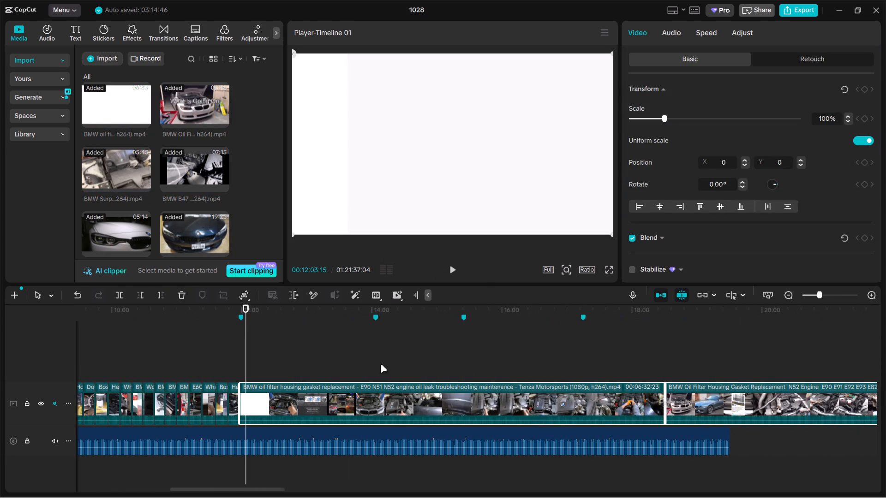
pyautogui.click(309, 361)
pyautogui.moveTo(309, 361); pyautogui.dragTo(431, 355)
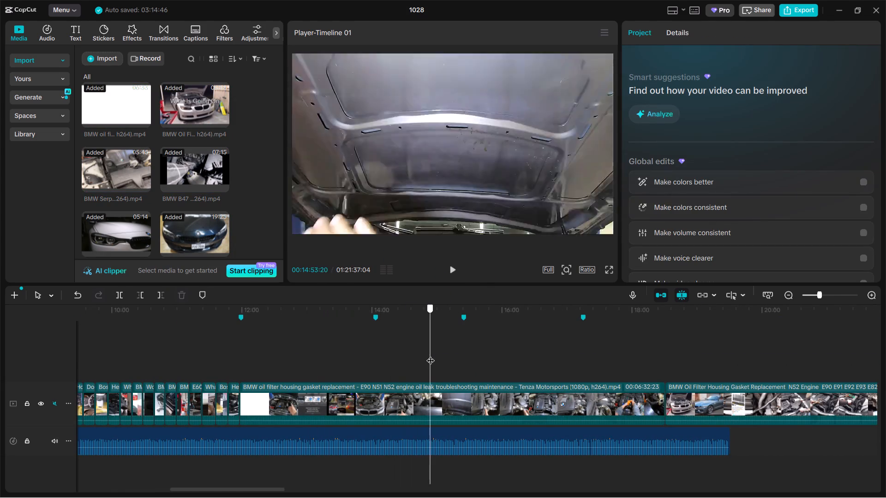
pyautogui.moveTo(431, 355); pyautogui.dragTo(489, 346)
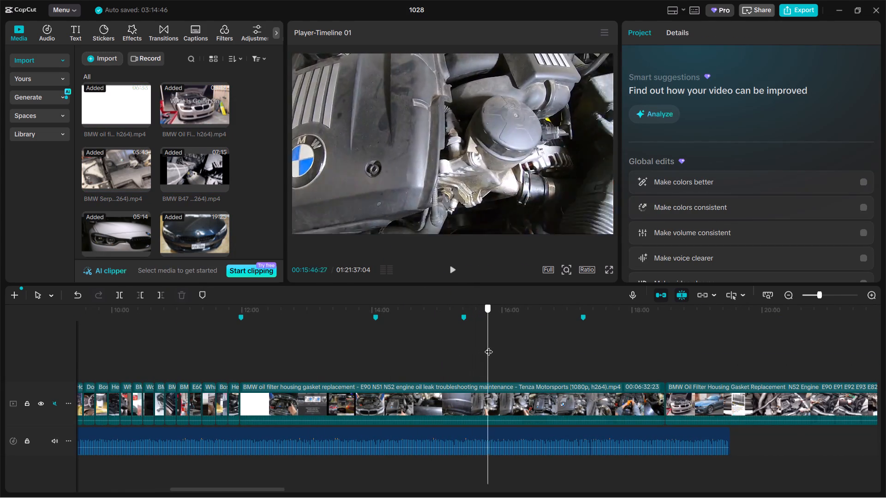
pyautogui.moveTo(489, 346); pyautogui.dragTo(529, 340)
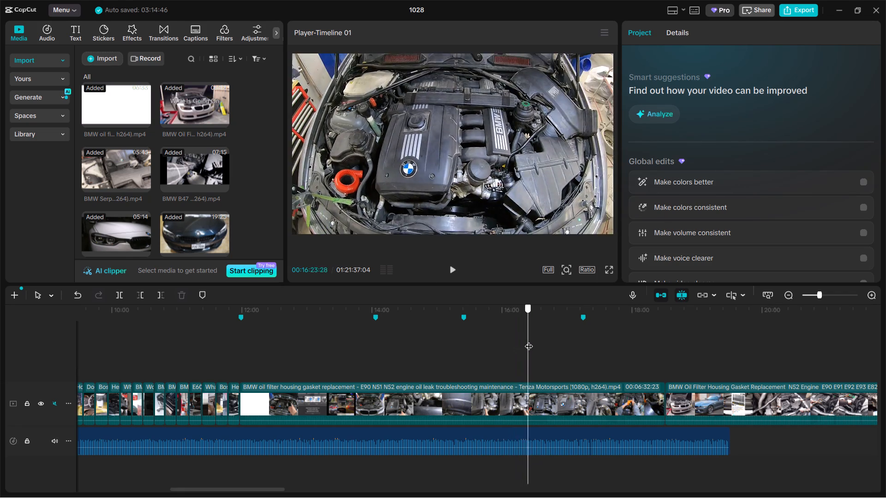
pyautogui.moveTo(529, 340); pyautogui.dragTo(527, 339)
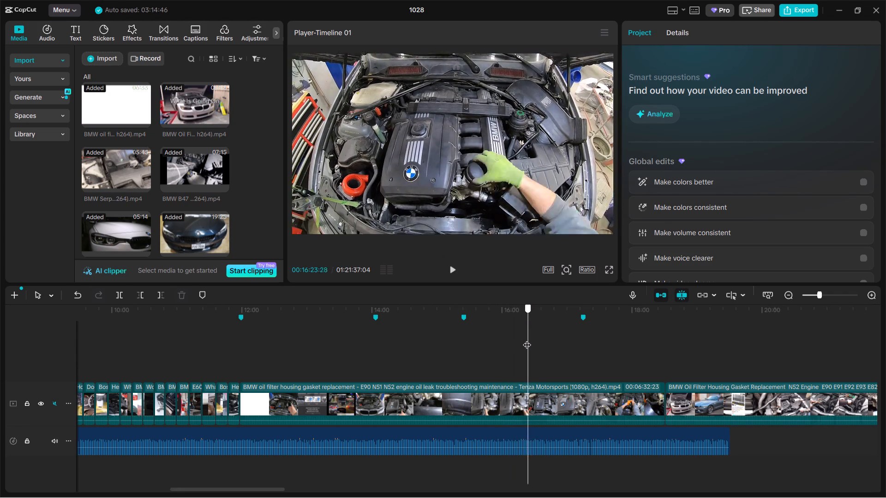
pyautogui.moveTo(527, 339); pyautogui.dragTo(526, 340)
pyautogui.click(532, 374)
pyautogui.moveTo(532, 371); pyautogui.dragTo(529, 371)
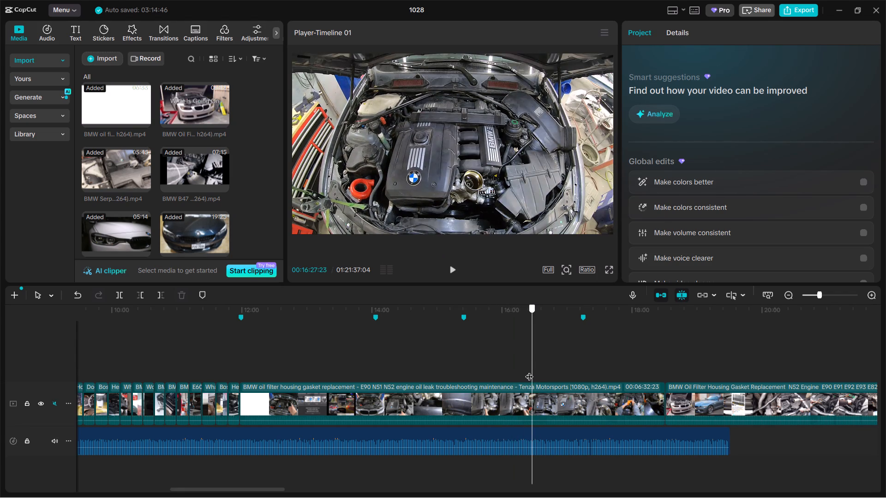
pyautogui.moveTo(529, 371); pyautogui.dragTo(519, 371)
pyautogui.click(526, 397)
pyautogui.hotkey('ctrl', 'b')
pyautogui.click(449, 401)
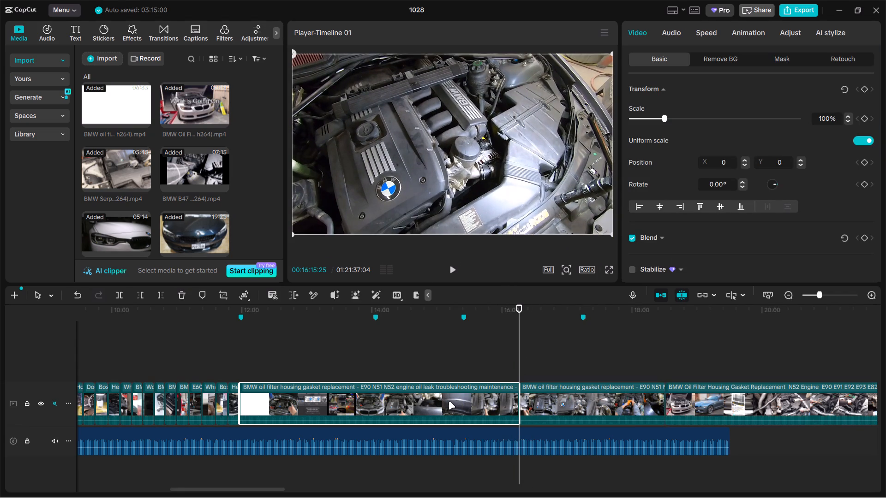
pyautogui.press('BackSpace')
# Split the remaining oil filter housing clip at 00:12:10:27 and delete the part after the cut.
pyautogui.doubleClick(256, 370)
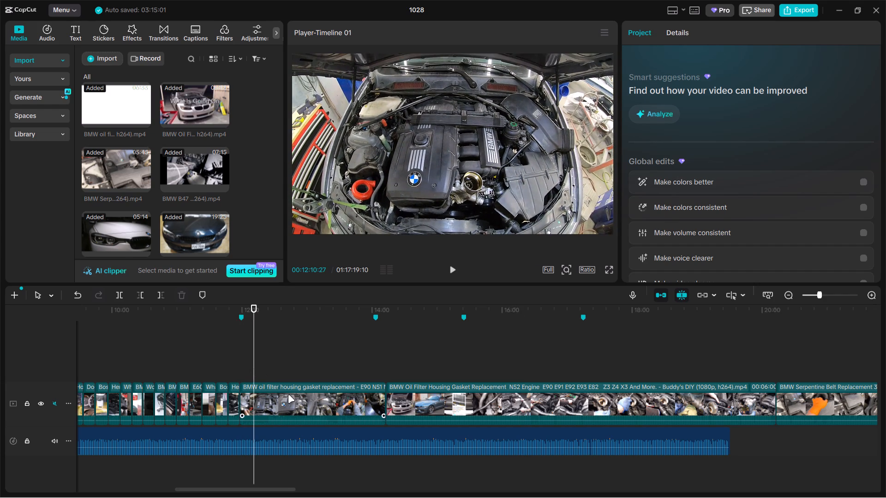
pyautogui.click(288, 395)
pyautogui.hotkey('ctrl', 'b')
pyautogui.press('BackSpace')
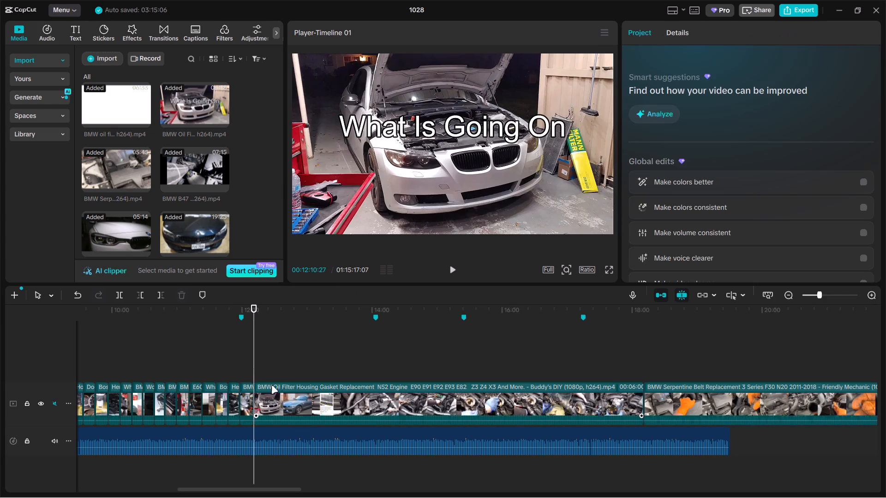
# Trim the N52 oil filter housing clip, deleting the footage before 00:14:50:18 and, after the gap closes, the footage after 00:12:24:28.
pyautogui.moveTo(255, 361); pyautogui.dragTo(427, 366)
pyautogui.click(443, 408)
pyautogui.hotkey('ctrl', 'b')
pyautogui.click(376, 402)
pyautogui.press('BackSpace')
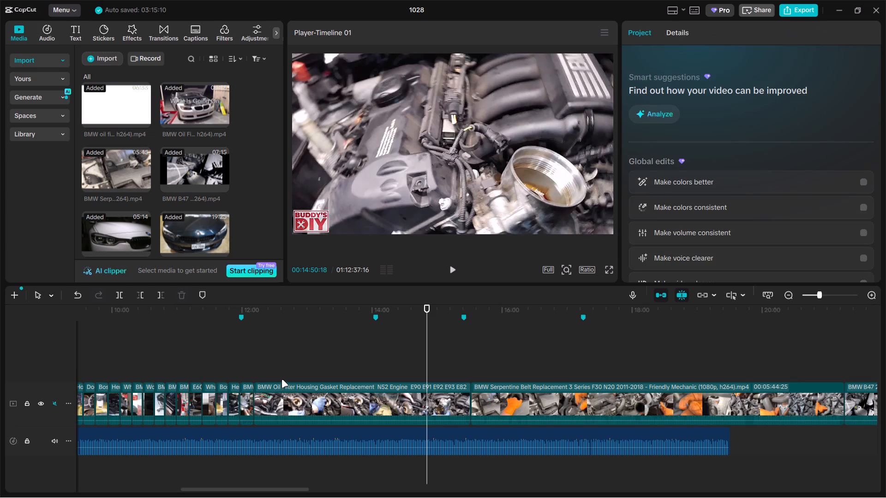
pyautogui.click(260, 369)
pyautogui.moveTo(260, 369); pyautogui.dragTo(271, 364)
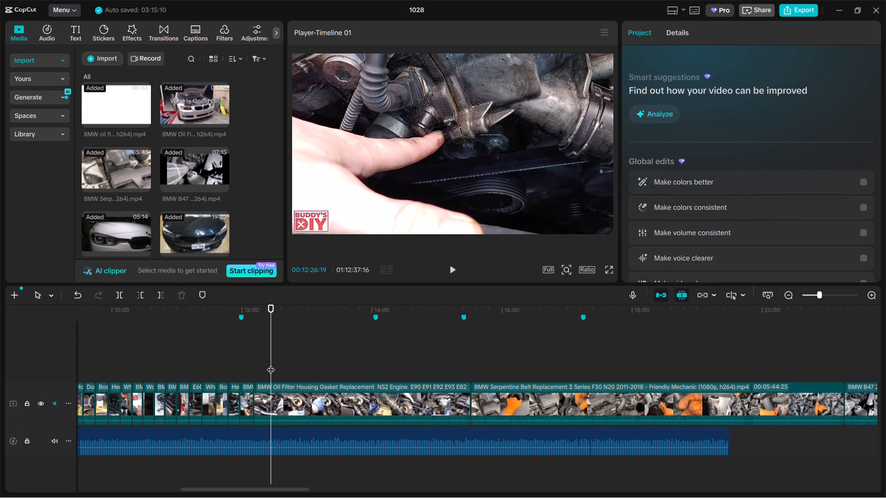
pyautogui.click(271, 364)
pyautogui.click(312, 400)
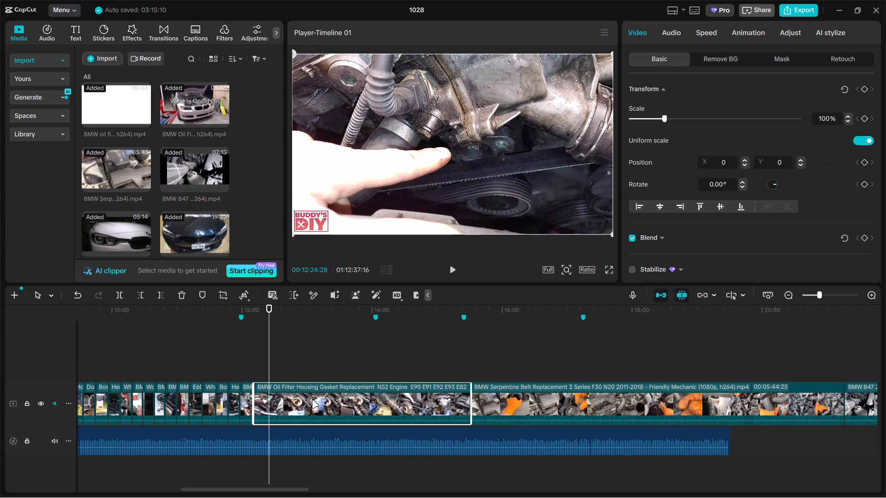
pyautogui.hotkey('ctrl', 'b')
pyautogui.press('BackSpace')
# Scale up the trimmed N52 clip and shift it in the frame to crop out the Buddy's DIY logo.
pyautogui.click(263, 370)
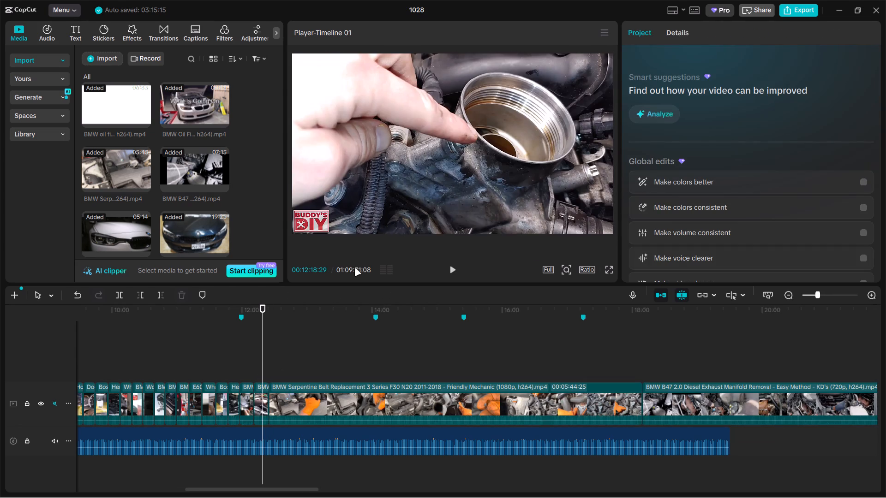
pyautogui.click(440, 160)
pyautogui.moveTo(662, 116); pyautogui.dragTo(673, 116)
pyautogui.moveTo(428, 202); pyautogui.dragTo(418, 210)
# Split the BMW Serpentine Belt clip at 00:14:03:12, delete the part before, and split the remainder at 00:12:38:17.
pyautogui.click(294, 349)
pyautogui.moveTo(294, 350); pyautogui.dragTo(371, 356)
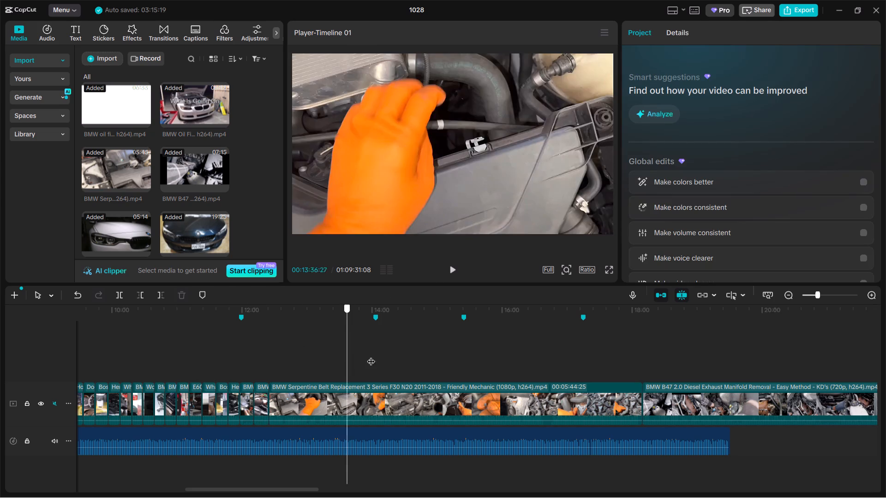
pyautogui.moveTo(371, 356); pyautogui.dragTo(376, 354)
pyautogui.click(380, 409)
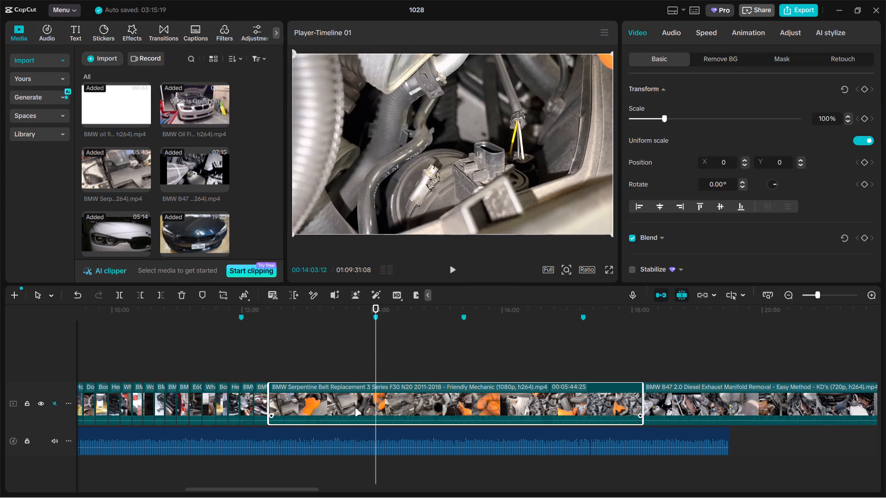
pyautogui.hotkey('ctrl', 'b')
pyautogui.click(353, 408)
pyautogui.press('BackSpace')
pyautogui.doubleClick(284, 362)
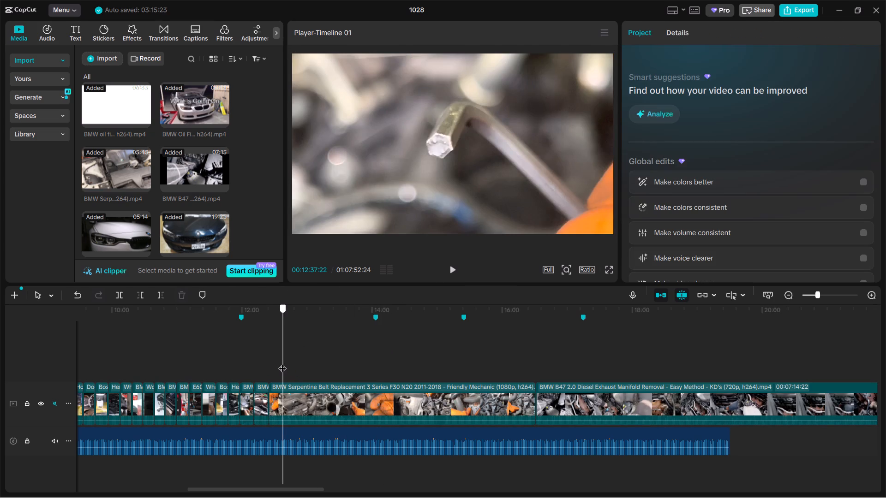
pyautogui.click(319, 403)
pyautogui.hotkey('ctrl', 'b')
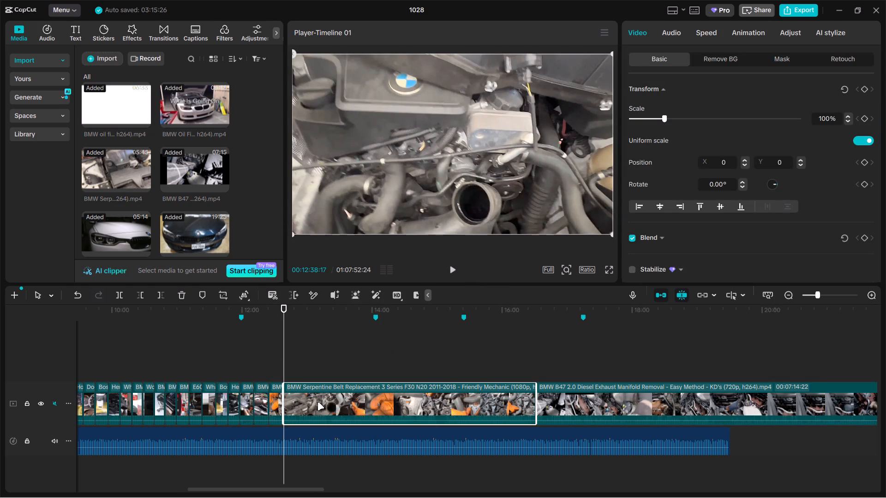
pyautogui.click(370, 368)
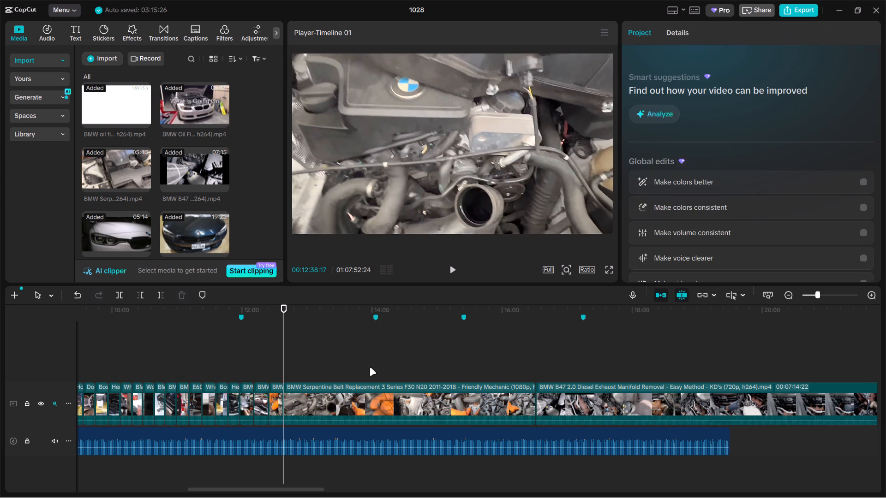
# Trim the second Serpentine Belt piece, deleting the footage before 00:15:11:26 and, after the gap closes, the footage after 00:12:51:10.
pyautogui.moveTo(373, 368); pyautogui.dragTo(450, 369)
pyautogui.click(462, 400)
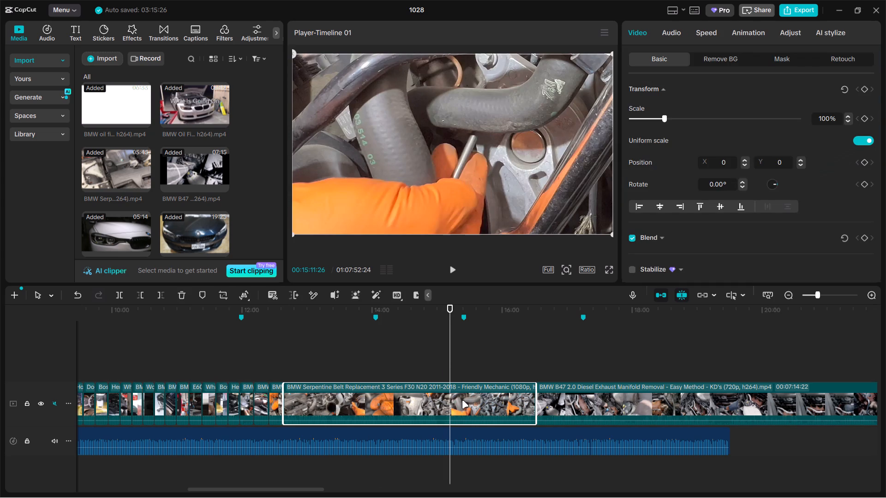
pyautogui.hotkey('ctrl', 'b')
pyautogui.click(427, 403)
pyautogui.press('BackSpace')
pyautogui.doubleClick(300, 372)
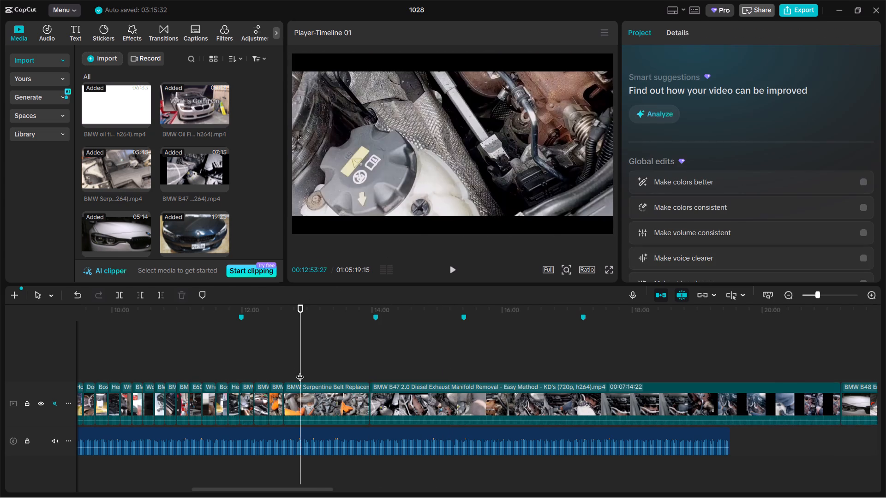
pyautogui.click(319, 398)
pyautogui.hotkey('ctrl', 'b')
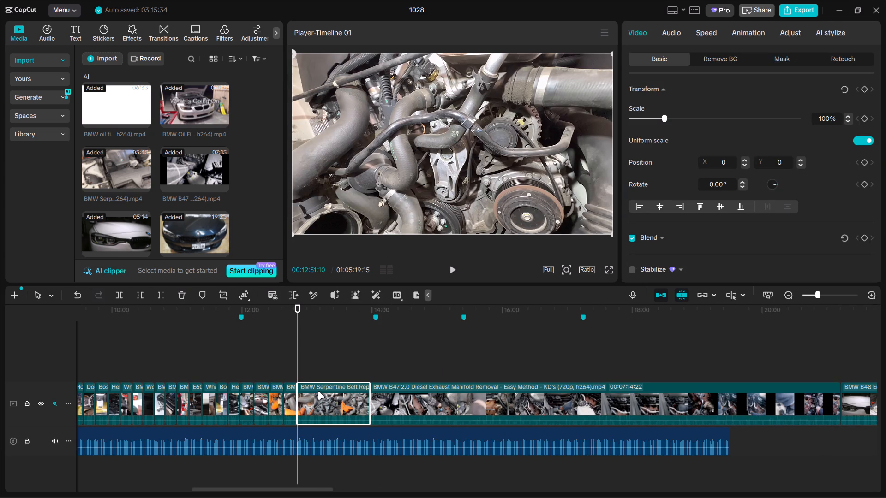
pyautogui.press('BackSpace')
# Move the short second Serpentine Belt piece onto the track above, over the trimmed N52 oil filter clip.
pyautogui.click(292, 393)
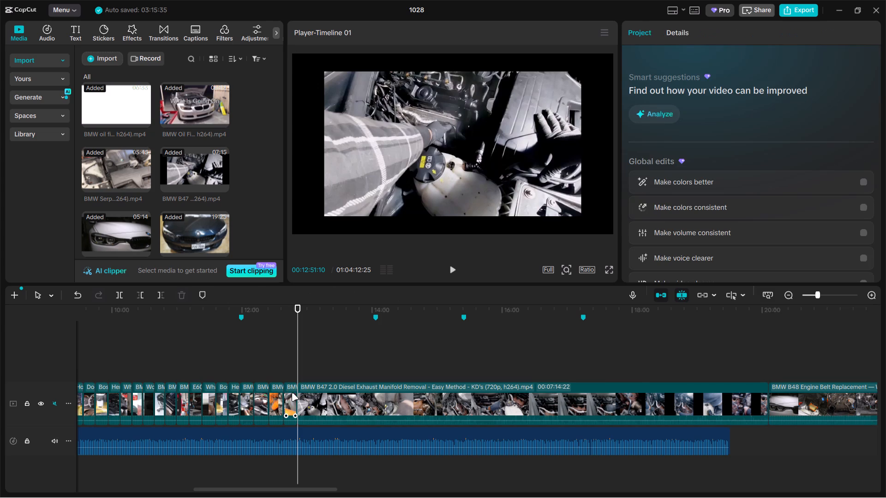
pyautogui.moveTo(291, 393); pyautogui.dragTo(260, 360)
# Trim the BMW B47 exhaust manifold clip, deleting the footage before 00:14:11:25 and, after the gap closes, the footage after 00:12:52:06.
pyautogui.moveTo(300, 362); pyautogui.dragTo(352, 358)
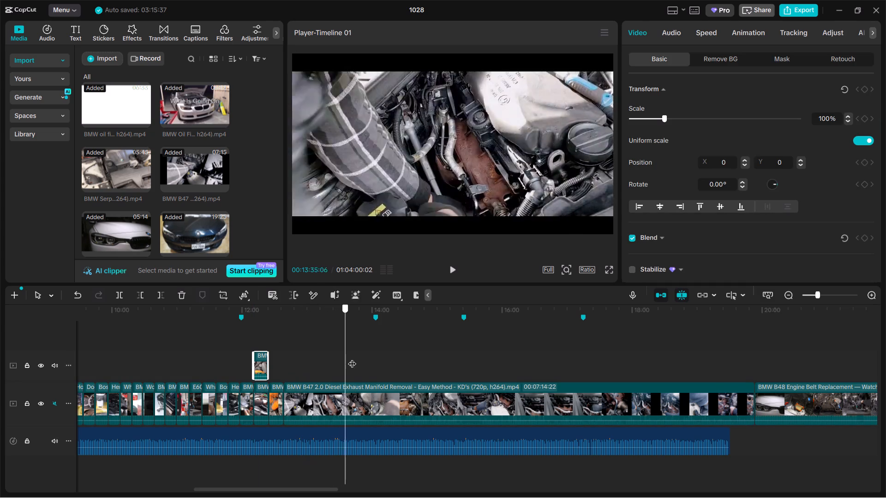
pyautogui.moveTo(352, 358); pyautogui.dragTo(385, 357)
pyautogui.click(393, 397)
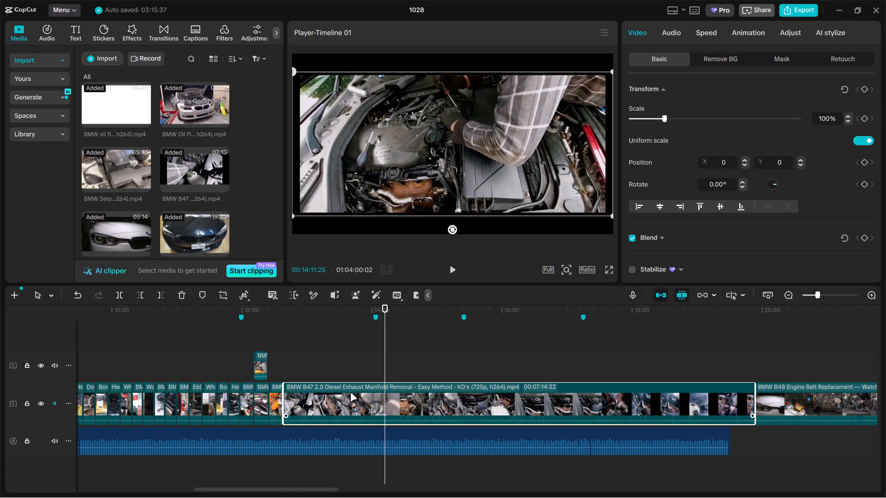
pyautogui.hotkey('ctrl', 'b')
pyautogui.click(340, 393)
pyautogui.press('BackSpace')
pyautogui.doubleClick(301, 364)
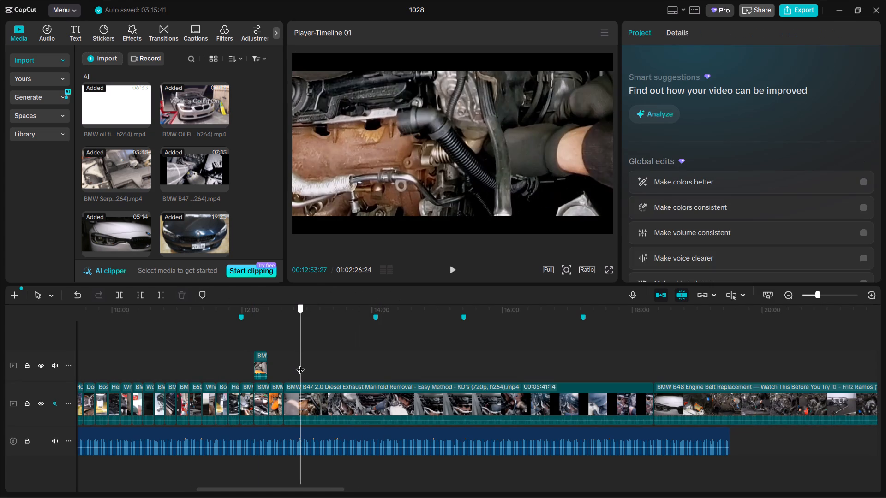
pyautogui.click(347, 406)
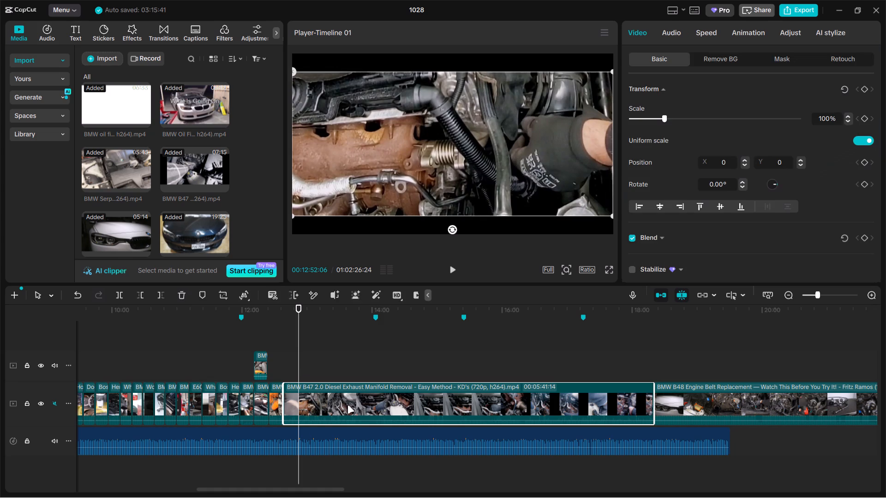
pyautogui.hotkey('ctrl', 'b')
pyautogui.press('BackSpace')
pyautogui.click(290, 366)
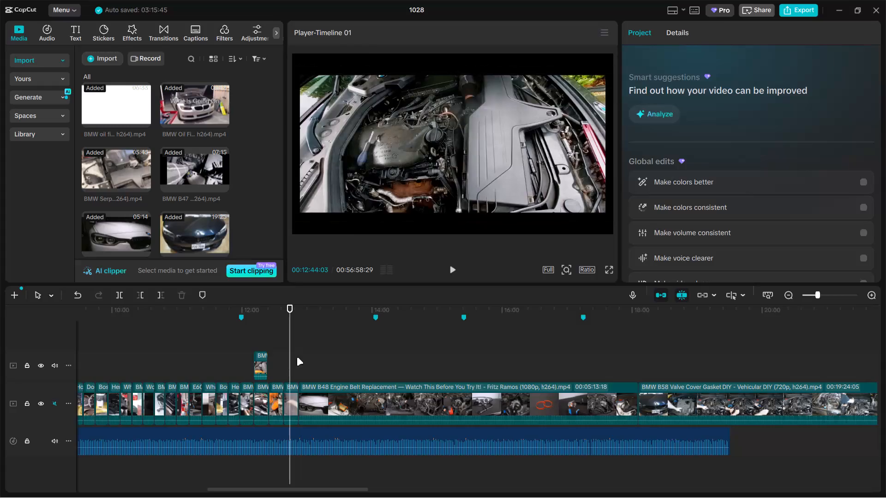
# Scale the trimmed BMW B47 exhaust manifold clip up to 133%.
pyautogui.click(401, 170)
pyautogui.moveTo(664, 117); pyautogui.dragTo(675, 115)
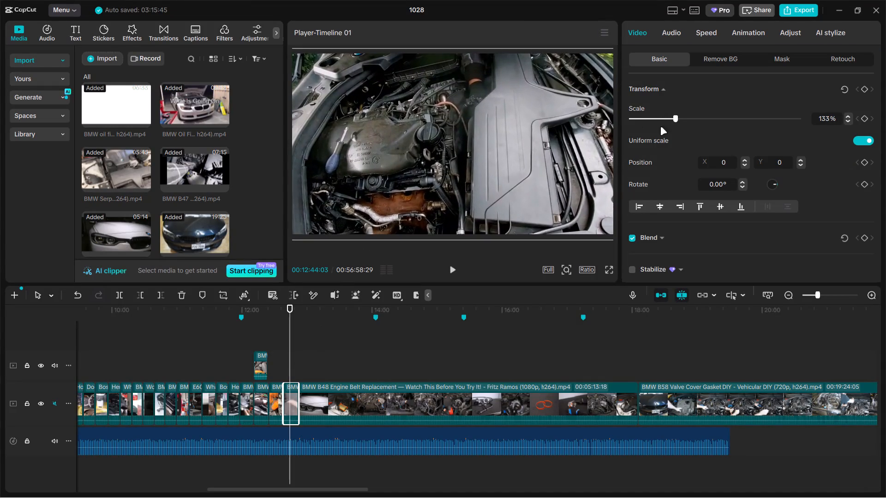
# Split the BMW B48 Engine Belt Replacement clip at 00:14:07:04, delete the part before, and split the remainder at 00:13:06:08.
pyautogui.click(329, 364)
pyautogui.moveTo(329, 364); pyautogui.dragTo(380, 368)
pyautogui.click(387, 409)
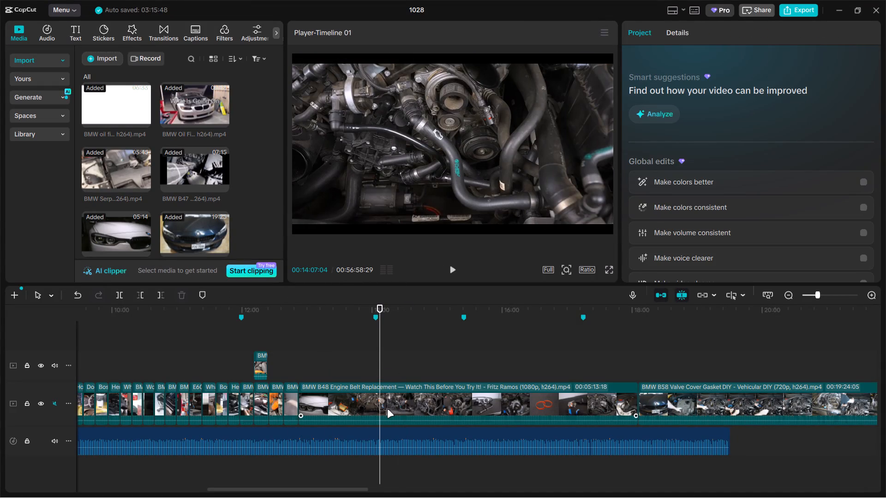
pyautogui.hotkey('ctrl', 'b')
pyautogui.click(349, 406)
pyautogui.press('BackSpace')
pyautogui.doubleClick(315, 369)
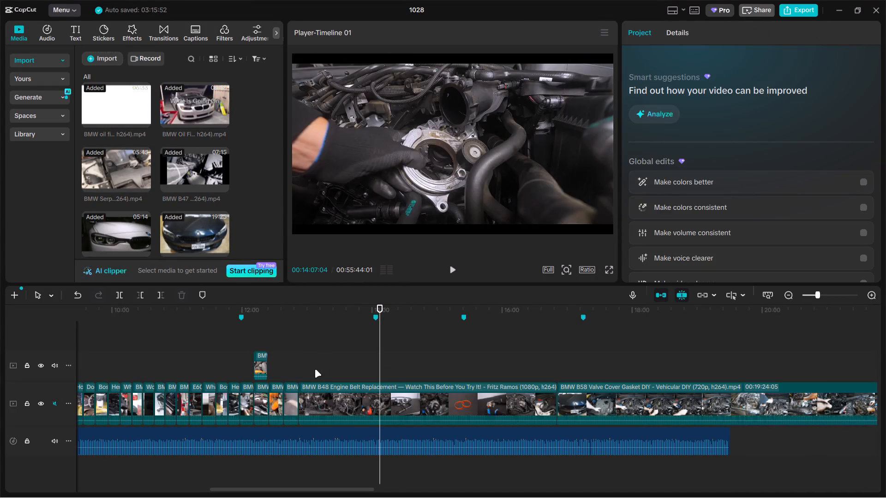
pyautogui.click(335, 402)
pyautogui.hotkey('ctrl', 'b')
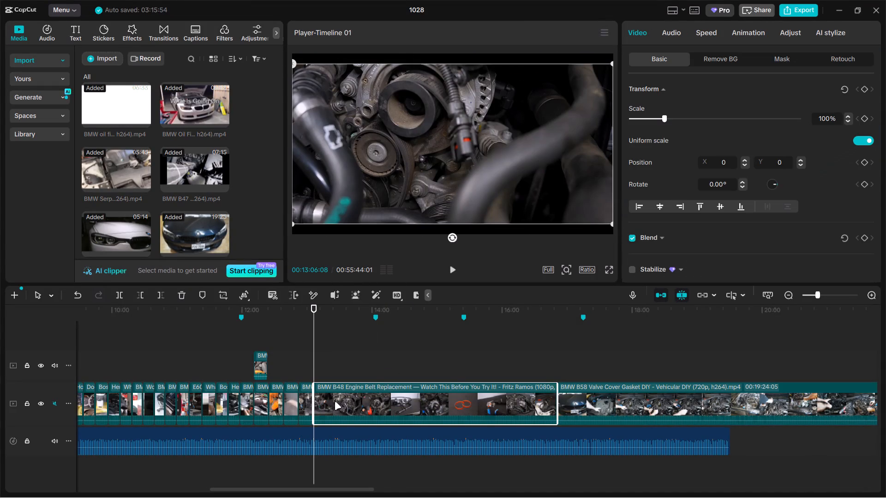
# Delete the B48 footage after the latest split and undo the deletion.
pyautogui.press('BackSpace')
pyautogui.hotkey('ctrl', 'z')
# Trim the second B48 piece, deleting the footage before 00:14:36:16 and, after the gap closes, the footage after 00:13:21:17.
pyautogui.click(395, 369)
pyautogui.moveTo(395, 369); pyautogui.dragTo(412, 365)
pyautogui.click(417, 407)
pyautogui.hotkey('ctrl', 'b')
pyautogui.click(371, 404)
pyautogui.press('BackSpace')
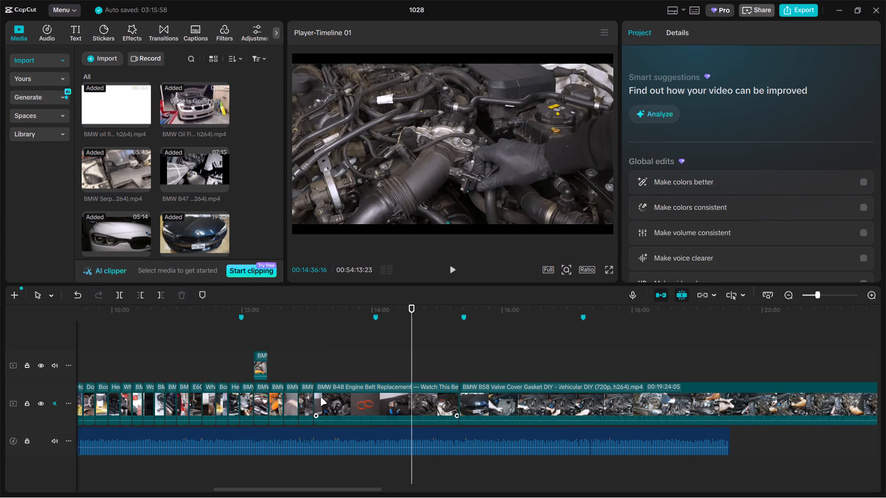
pyautogui.doubleClick(330, 373)
pyautogui.click(369, 406)
pyautogui.hotkey('ctrl', 'b')
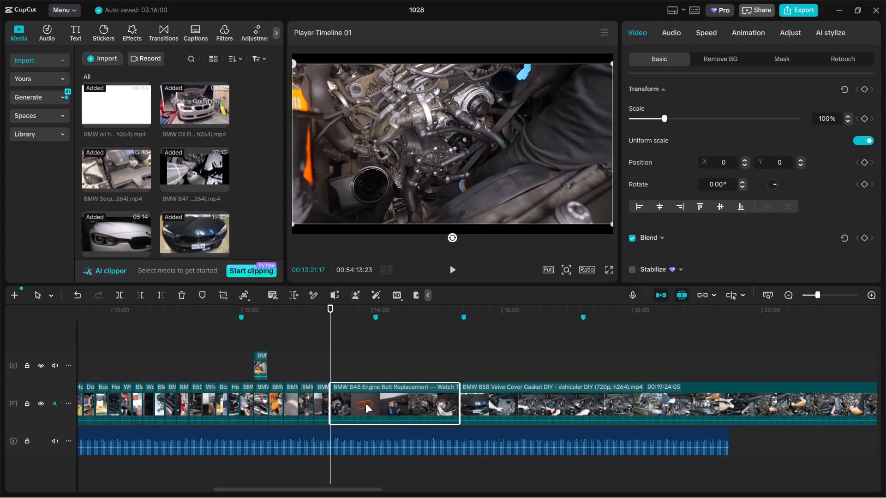
pyautogui.press('BackSpace')
# Scale the first B48 Engine Belt piece up to 118%.
pyautogui.click(305, 368)
pyautogui.click(404, 163)
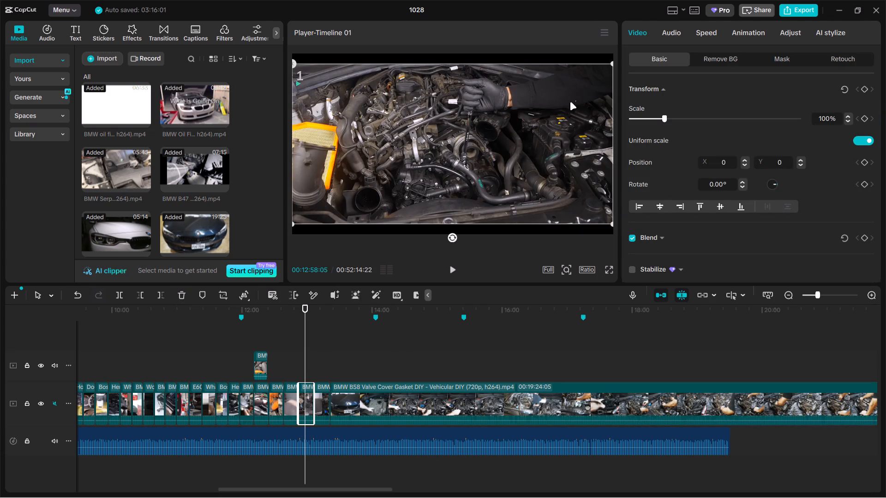
pyautogui.moveTo(664, 119); pyautogui.dragTo(670, 118)
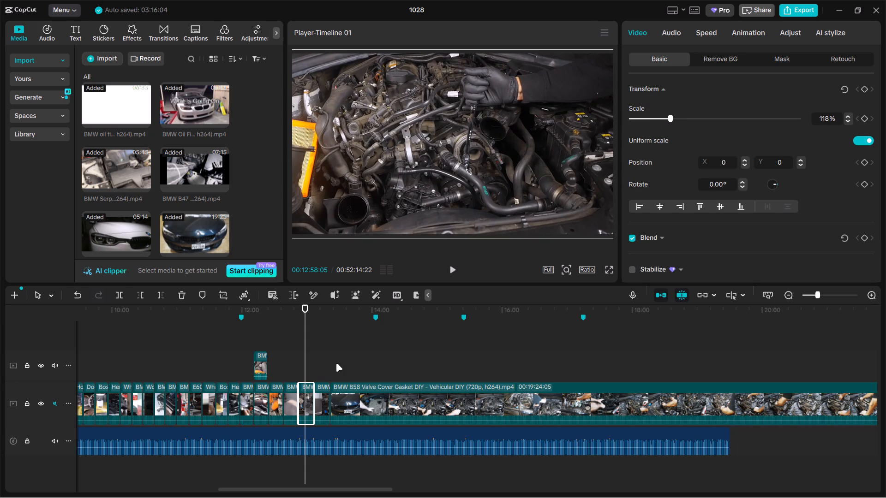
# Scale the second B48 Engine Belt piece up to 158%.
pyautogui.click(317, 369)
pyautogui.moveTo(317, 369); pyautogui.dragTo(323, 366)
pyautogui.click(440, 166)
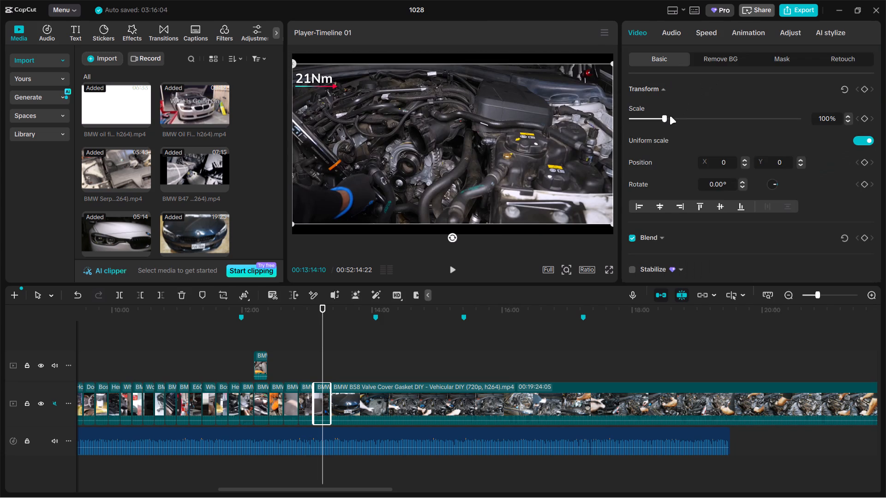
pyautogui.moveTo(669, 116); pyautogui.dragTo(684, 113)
# Move the second B48 Engine Belt piece onto the track above, over the end of the Serpentine Belt clip and the B47 clip.
pyautogui.moveTo(322, 401); pyautogui.dragTo(289, 352)
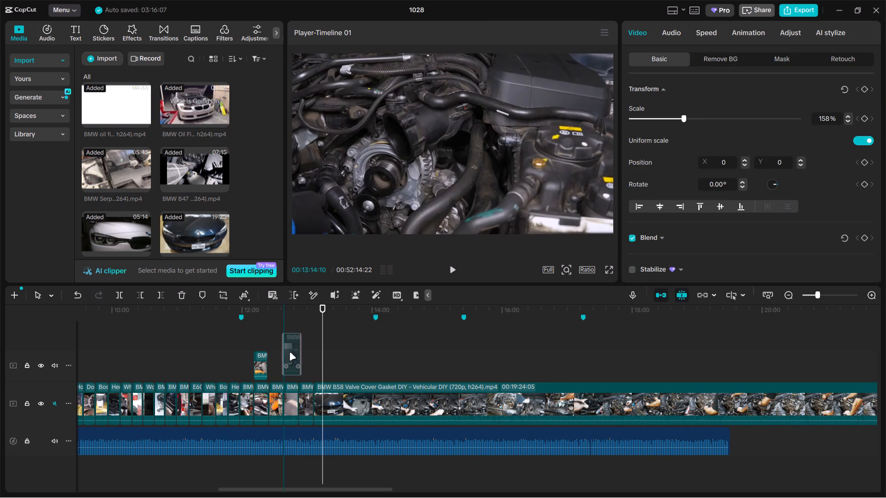
pyautogui.moveTo(289, 352); pyautogui.dragTo(283, 356)
# Trim the BMW B58 Valve Cover Gasket clip, deleting the footage before 00:14:49:09 and, after the gap closes, the footage after 00:13:21:05.
pyautogui.moveTo(321, 363); pyautogui.dragTo(406, 362)
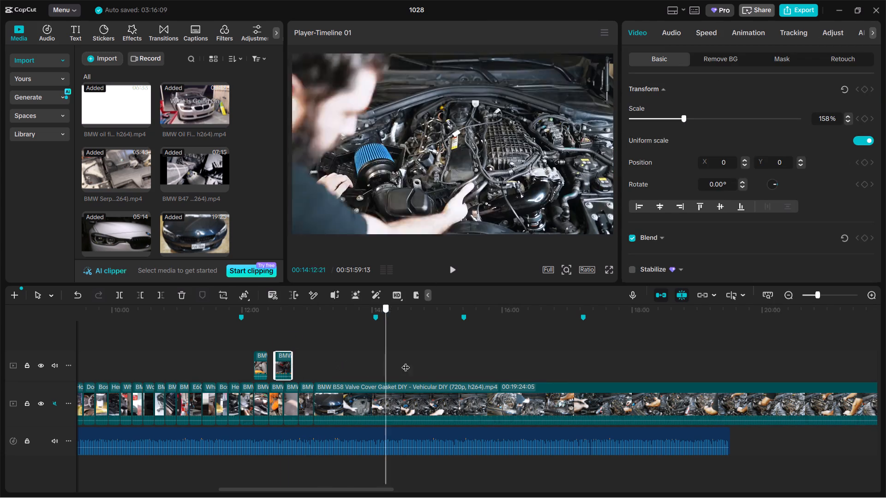
pyautogui.moveTo(406, 362); pyautogui.dragTo(425, 362)
pyautogui.click(428, 401)
pyautogui.hotkey('ctrl', 'b')
pyautogui.doubleClick(384, 406)
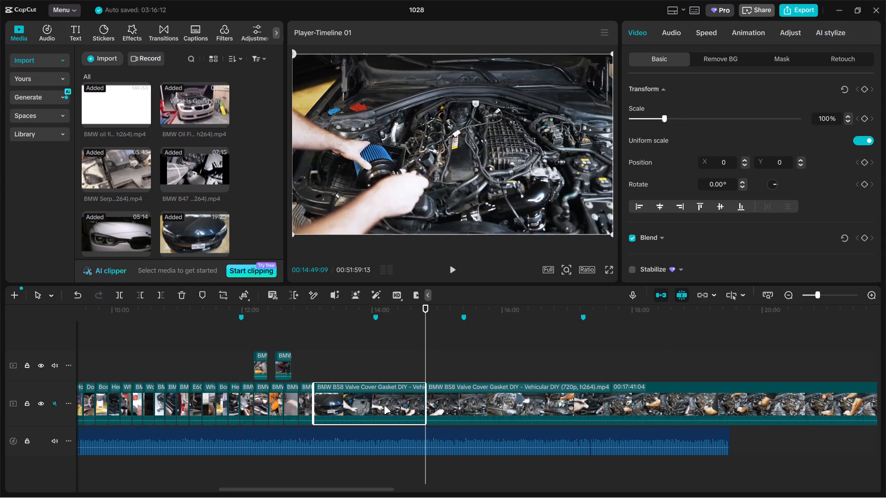
pyautogui.press('BackSpace')
pyautogui.click(316, 366)
pyautogui.moveTo(316, 366); pyautogui.dragTo(324, 363)
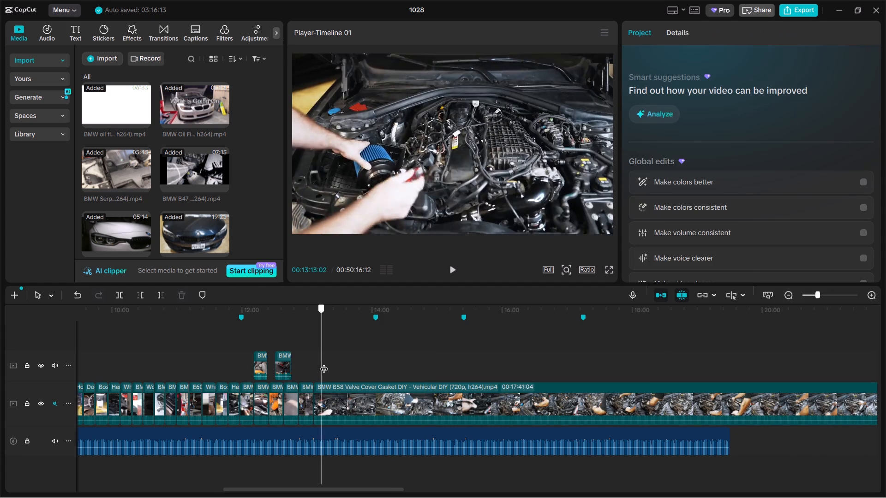
pyautogui.moveTo(324, 363); pyautogui.dragTo(330, 362)
pyautogui.click(345, 400)
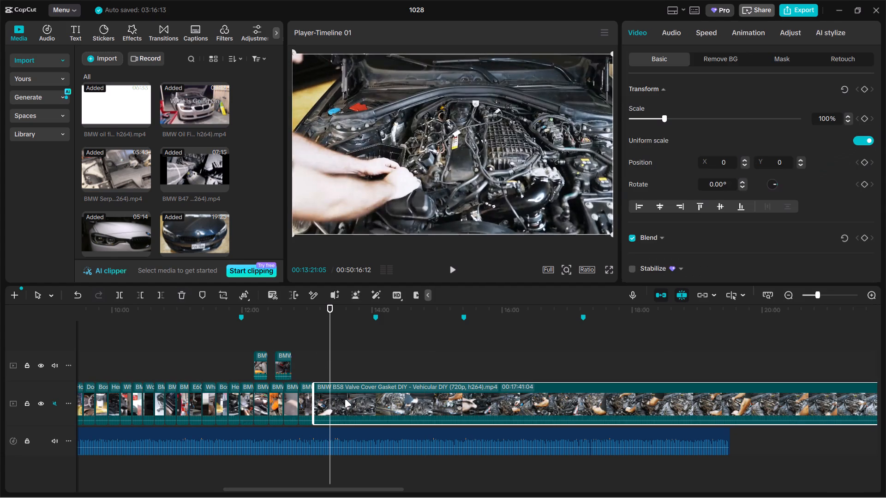
pyautogui.hotkey('ctrl', 'v')
pyautogui.hotkey('ctrl', 'z')
pyautogui.hotkey('ctrl', 'b')
pyautogui.click(358, 396)
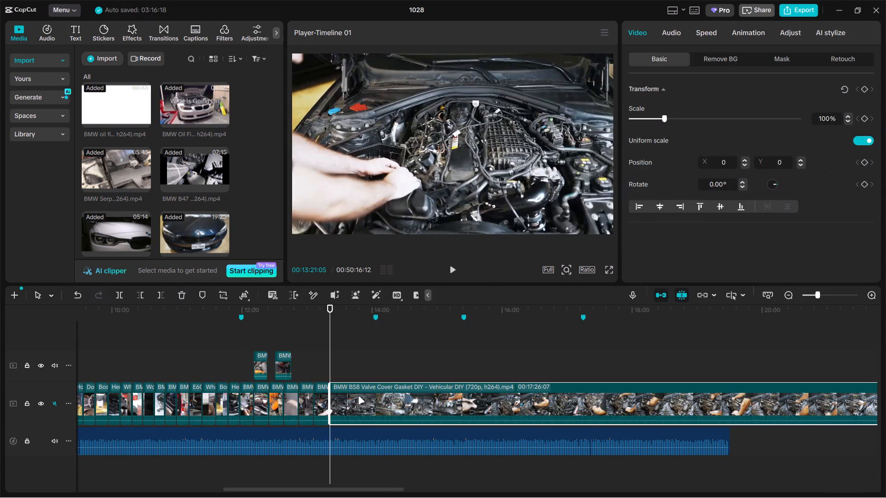
pyautogui.press('BackSpace')
# Trim the BMW 3 series Exhaust Manifold clip, deleting the footage before 00:14:41:07 and, after the gap closes, the footage after 00:13:36:02.
pyautogui.moveTo(334, 364); pyautogui.dragTo(424, 364)
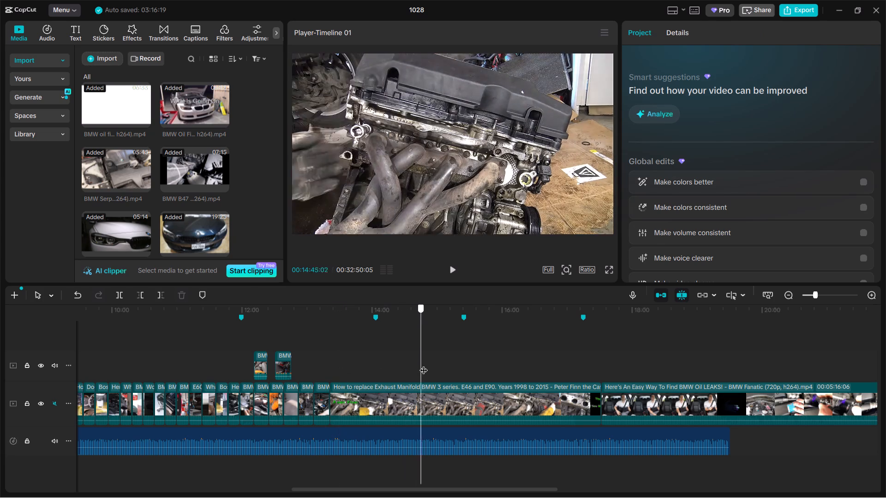
pyautogui.moveTo(424, 364); pyautogui.dragTo(417, 371)
pyautogui.click(420, 401)
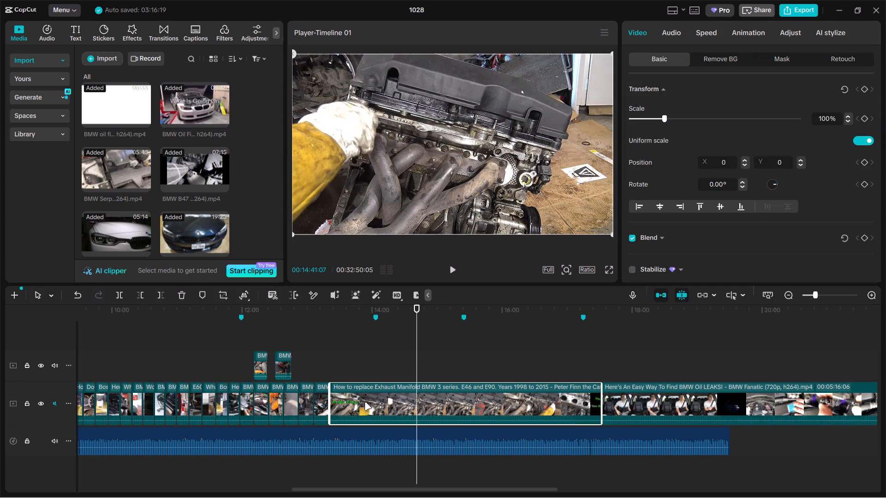
pyautogui.hotkey('ctrl', 'b')
pyautogui.click(357, 404)
pyautogui.press('BackSpace')
pyautogui.click(341, 368)
pyautogui.moveTo(342, 367); pyautogui.dragTo(346, 366)
pyautogui.click(368, 403)
pyautogui.hotkey('ctrl', 'b')
pyautogui.press('BackSpace')
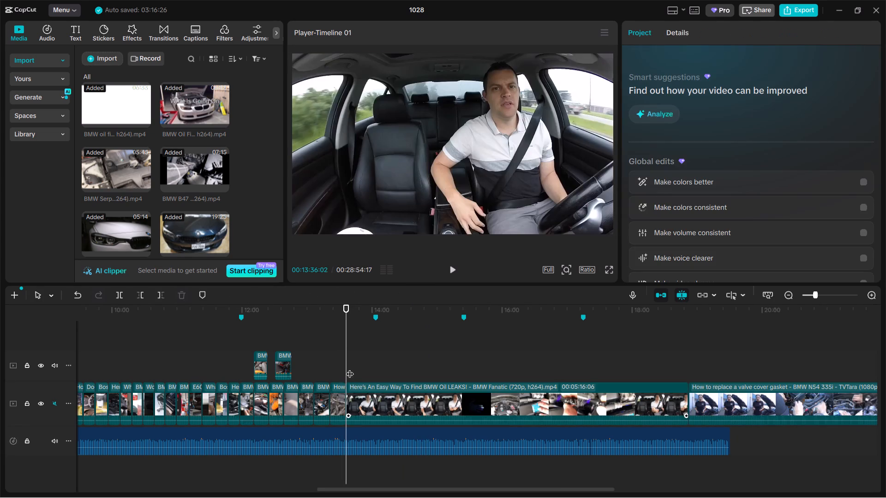
# Trim the Easy Way To Find BMW Oil Leaks clip, deleting footage before 00:16:00:13 and, after the gap closes, footage after 00:13:48:12.
pyautogui.moveTo(350, 365); pyautogui.dragTo(518, 359)
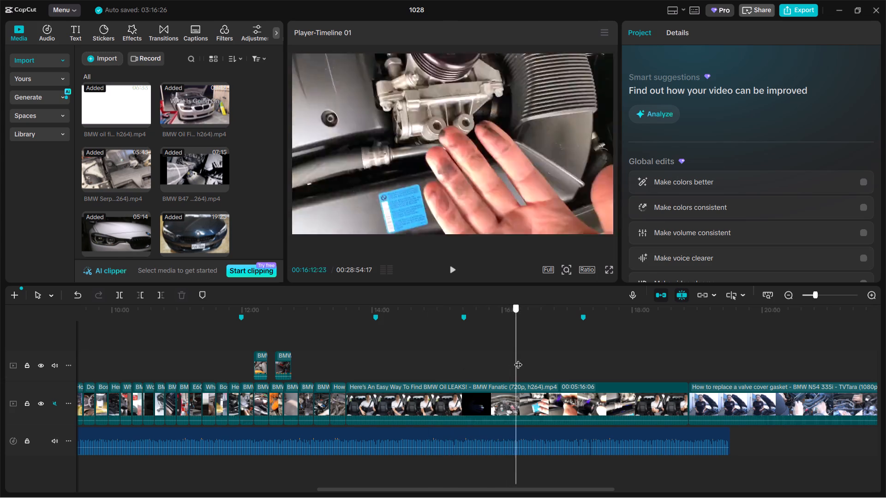
pyautogui.moveTo(518, 359); pyautogui.dragTo(503, 360)
pyautogui.click(508, 391)
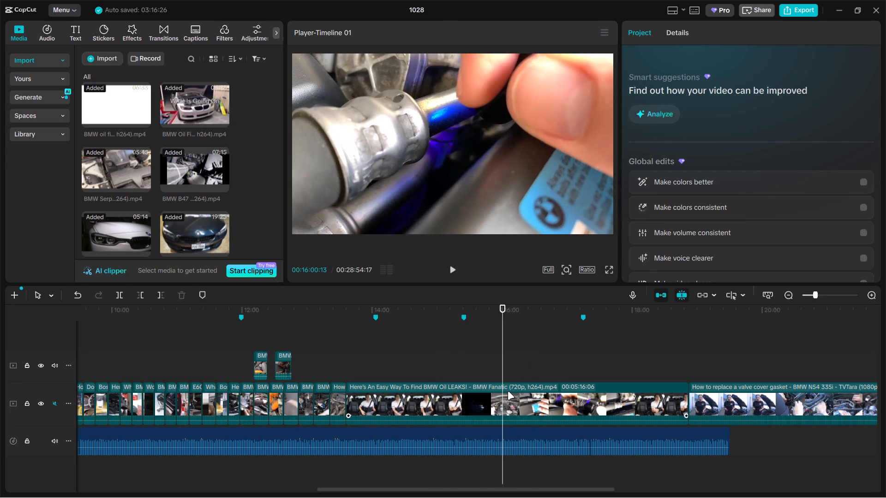
pyautogui.hotkey('ctrl', 'b')
pyautogui.click(437, 401)
pyautogui.press('BackSpace')
pyautogui.doubleClick(362, 368)
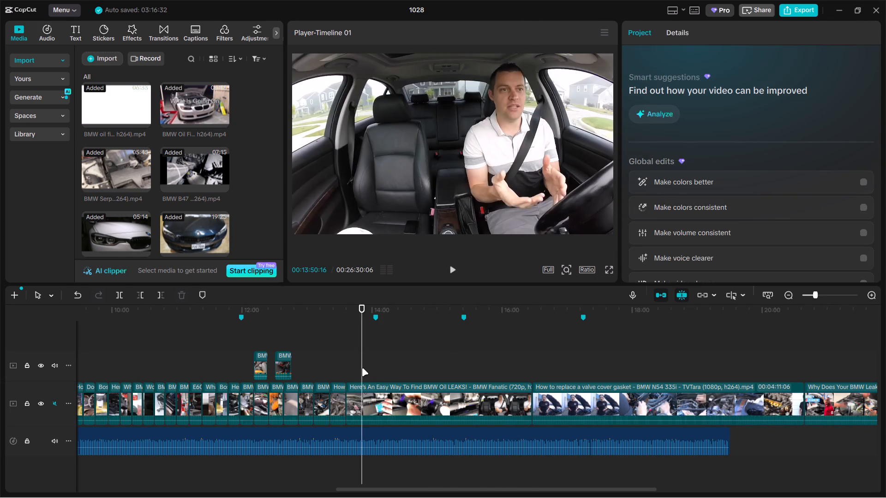
pyautogui.click(383, 397)
pyautogui.hotkey('ctrl', 'b')
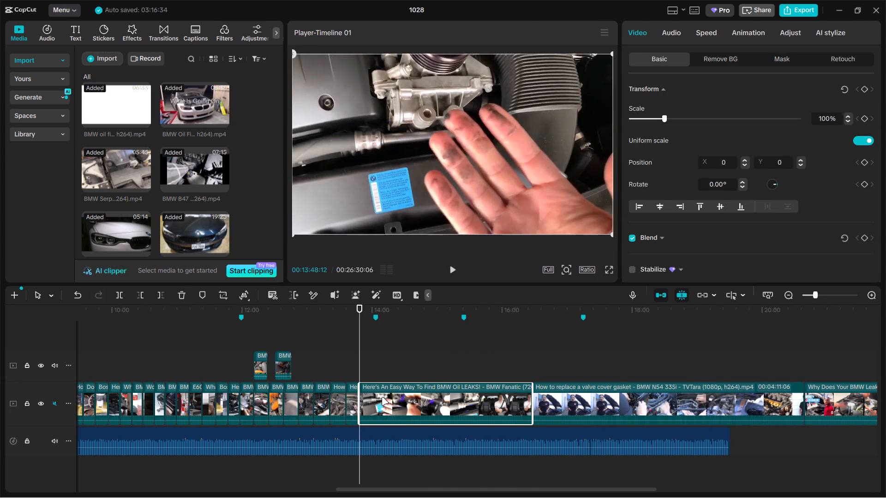
pyautogui.press('BackSpace')
# Trim the BMW N54 valve cover gasket clip, deleting the footage before 00:15:59:05 and, after the gap closes, the footage after 00:13:58:06.
pyautogui.moveTo(361, 358); pyautogui.dragTo(501, 357)
pyautogui.click(498, 396)
pyautogui.hotkey('ctrl', 'b')
pyautogui.click(431, 400)
pyautogui.press('BackSpace')
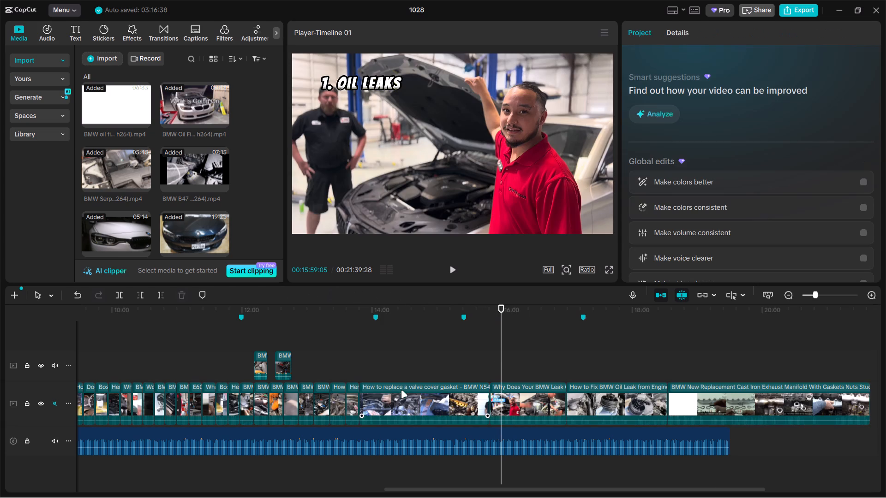
pyautogui.click(375, 367)
pyautogui.moveTo(375, 367); pyautogui.dragTo(370, 367)
pyautogui.click(388, 401)
pyautogui.hotkey('ctrl', 'b')
pyautogui.press('BackSpace')
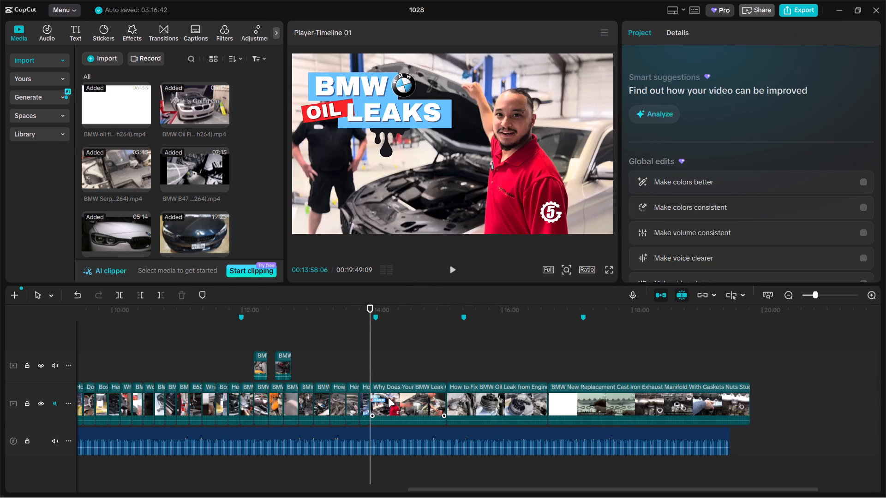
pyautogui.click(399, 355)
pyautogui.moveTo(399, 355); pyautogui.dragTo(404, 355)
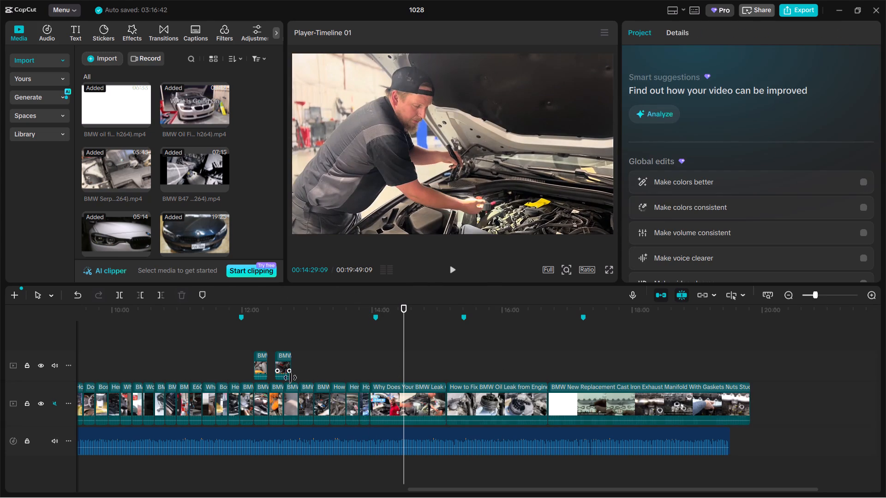
# Delete both short overlay clips from the track above the main track.
pyautogui.moveTo(243, 349); pyautogui.dragTo(363, 353)
pyautogui.press('BackSpace')
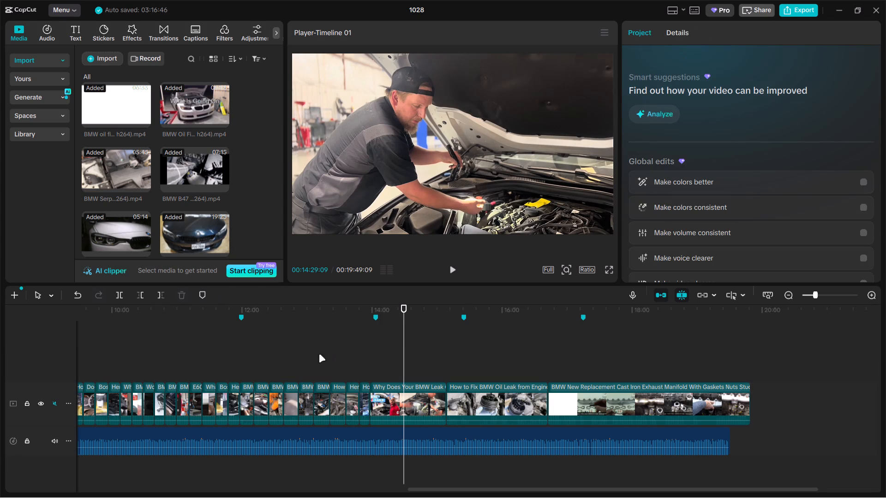
# Shorten the ends of the BMW Serpentine Belt, B47 and B48 clips by about 2 to 4 seconds each.
pyautogui.click(292, 362)
pyautogui.keyDown('ctrl'); pyautogui.scroll(8, 292, 362); pyautogui.keyUp('ctrl')
pyautogui.click(255, 362)
pyautogui.click(265, 391)
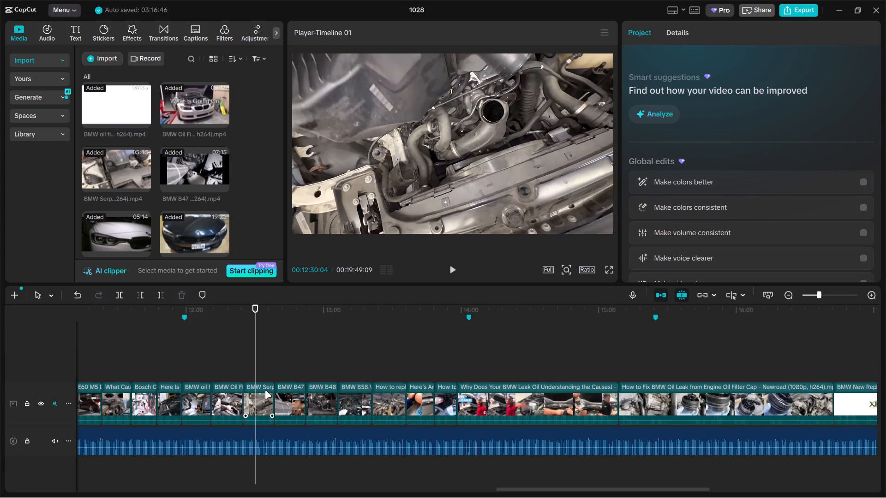
pyautogui.moveTo(274, 395); pyautogui.dragTo(268, 395)
pyautogui.click(293, 397)
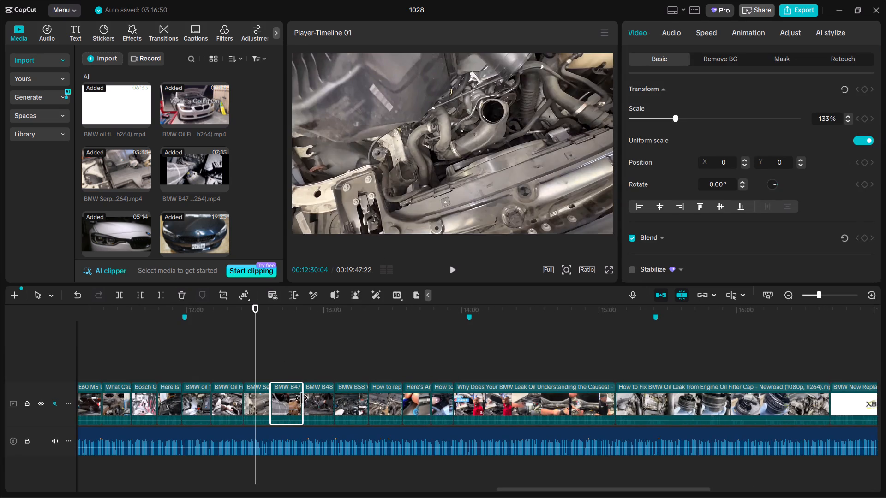
pyautogui.moveTo(302, 398); pyautogui.dragTo(293, 400)
pyautogui.click(306, 379)
pyautogui.click(310, 402)
pyautogui.moveTo(327, 403); pyautogui.dragTo(320, 404)
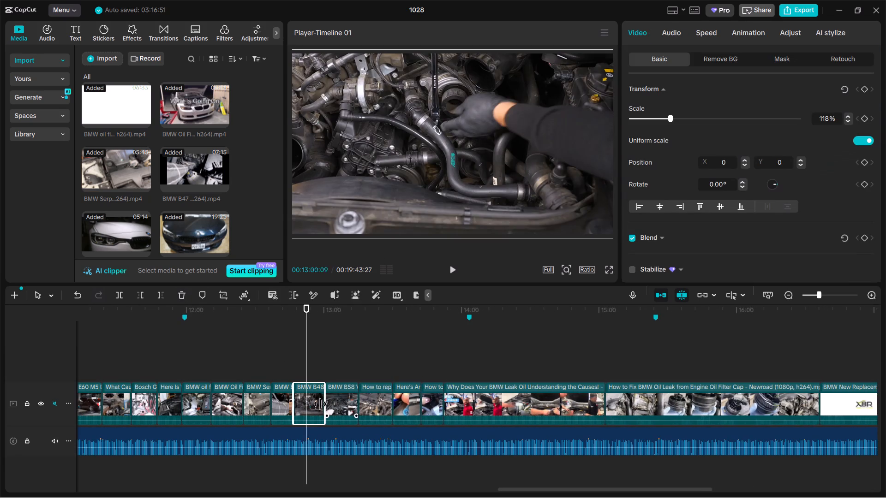
pyautogui.moveTo(320, 404); pyautogui.dragTo(316, 404)
# Skim through the Why Does Your BMW Leak Oil clip and delete it from the main track.
pyautogui.click(448, 360)
pyautogui.moveTo(449, 360); pyautogui.dragTo(508, 356)
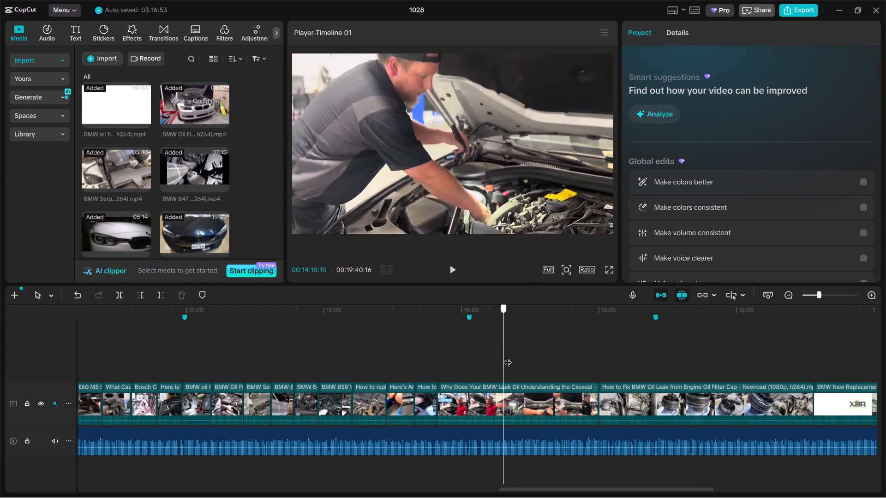
pyautogui.moveTo(508, 356); pyautogui.dragTo(550, 359)
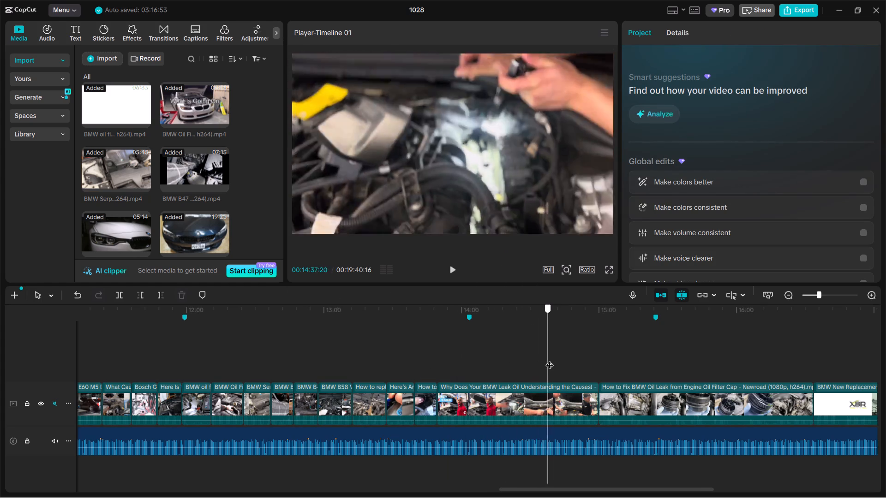
pyautogui.moveTo(550, 359); pyautogui.dragTo(571, 359)
pyautogui.click(553, 405)
pyautogui.press('BackSpace')
# Split the How to Fix BMW Oil Leak from Engine Oil Filter Cap clip at 00:14:03:12 and delete the part before.
pyautogui.click(485, 368)
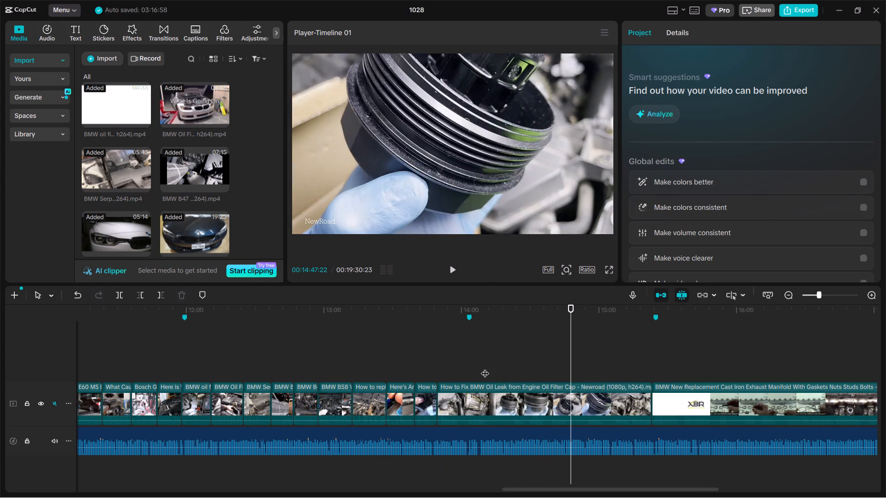
pyautogui.moveTo(485, 368); pyautogui.dragTo(472, 369)
pyautogui.click(478, 409)
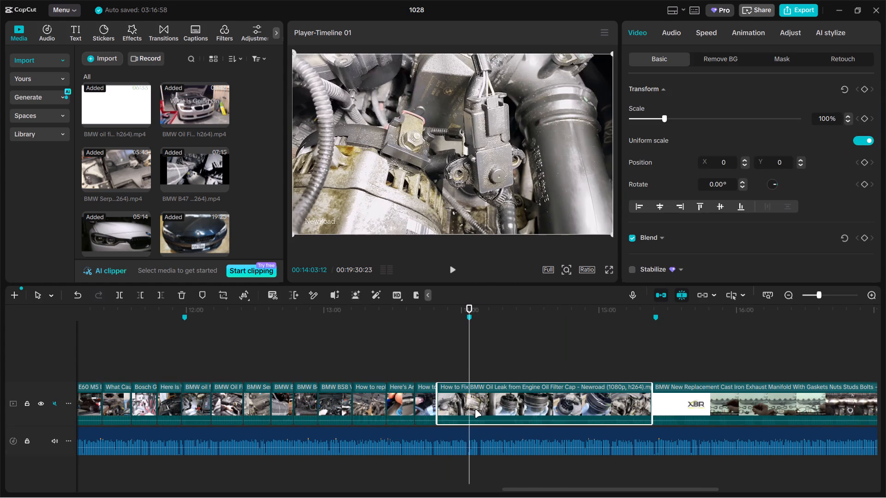
pyautogui.hotkey('ctrl', 'b')
pyautogui.click(462, 409)
pyautogui.press('BackSpace')
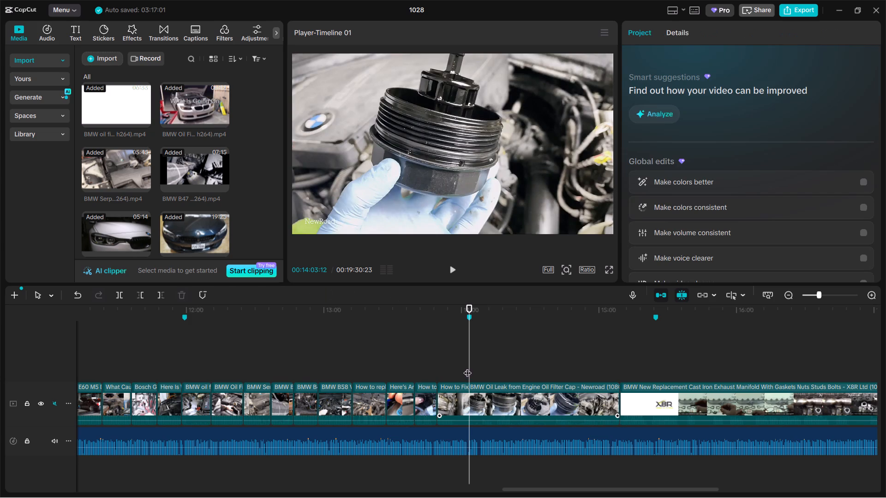
# Split the How to Fix BMW Oil Leak from Engine Oil Filter Cap clip at 00:14:00:01 and delete the part after.
pyautogui.moveTo(468, 363); pyautogui.dragTo(461, 364)
pyautogui.click(469, 402)
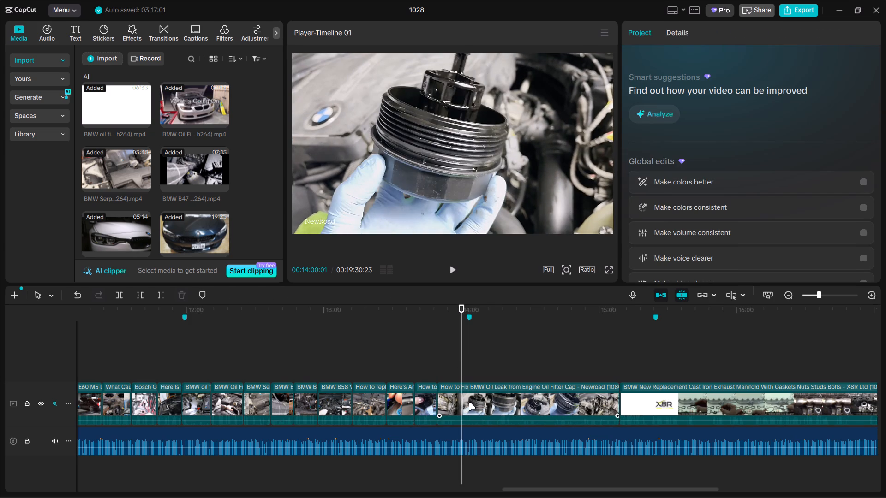
pyautogui.hotkey('ctrl', 'b')
pyautogui.press('BackSpace')
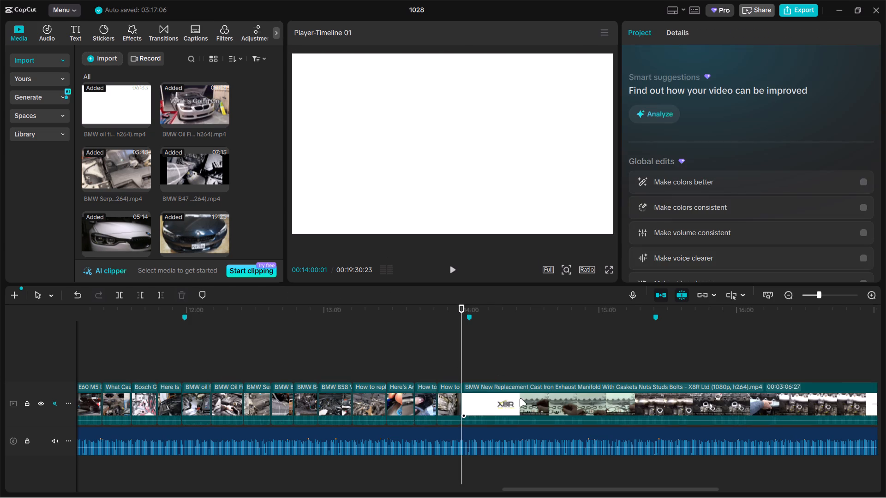
# Skim through the BMW New Replacement Cast Iron Exhaust Manifold clip and delete it from the main track.
pyautogui.click(520, 398)
pyautogui.click(586, 348)
pyautogui.moveTo(619, 348); pyautogui.dragTo(709, 350)
pyautogui.click(709, 350)
pyautogui.moveTo(709, 350); pyautogui.dragTo(750, 353)
pyautogui.keyDown('ctrl'); pyautogui.scroll(-2, 725, 376); pyautogui.keyUp('ctrl')
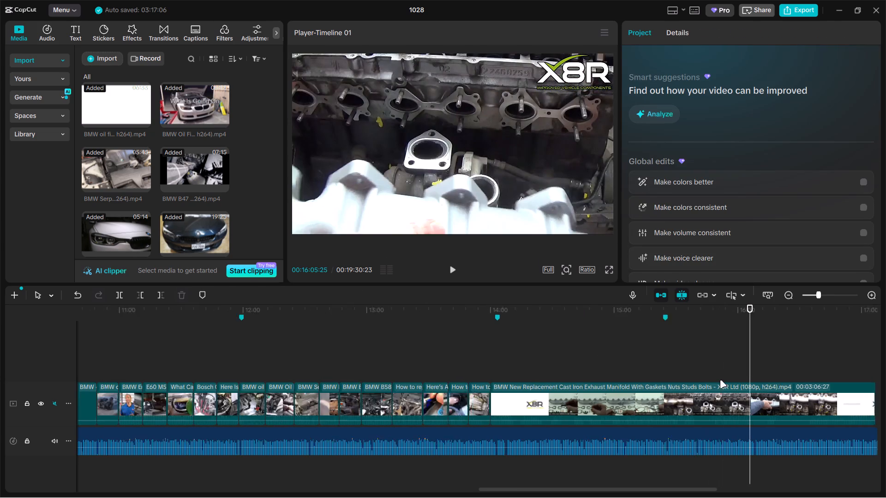
pyautogui.keyDown('ctrl'); pyautogui.scroll(-3, 720, 380); pyautogui.keyUp('ctrl')
pyautogui.click(720, 401)
pyautogui.press('BackSpace')
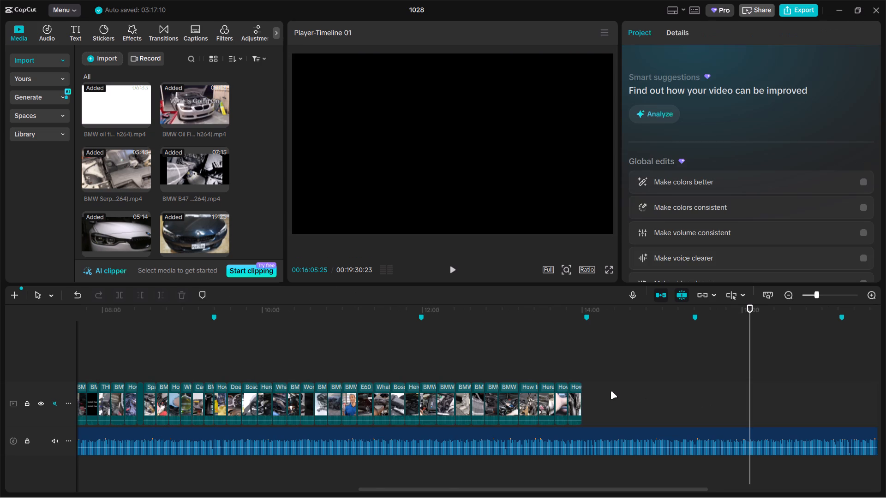
# Extend the ends of the BMW Oil Fi and Here's An clips by about 2 seconds each to reach the section marker.
pyautogui.keyDown('ctrl'); pyautogui.scroll(4, 610, 392); pyautogui.keyUp('ctrl')
pyautogui.click(274, 366)
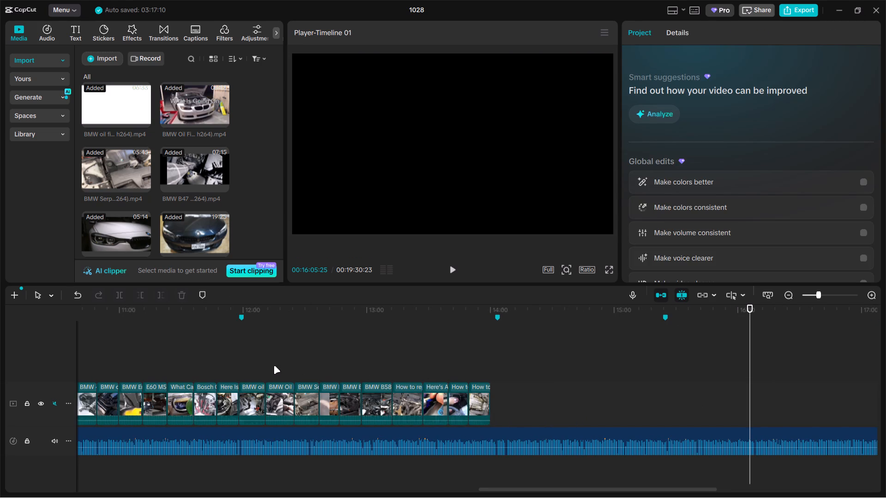
pyautogui.click(288, 397)
pyautogui.click(295, 397)
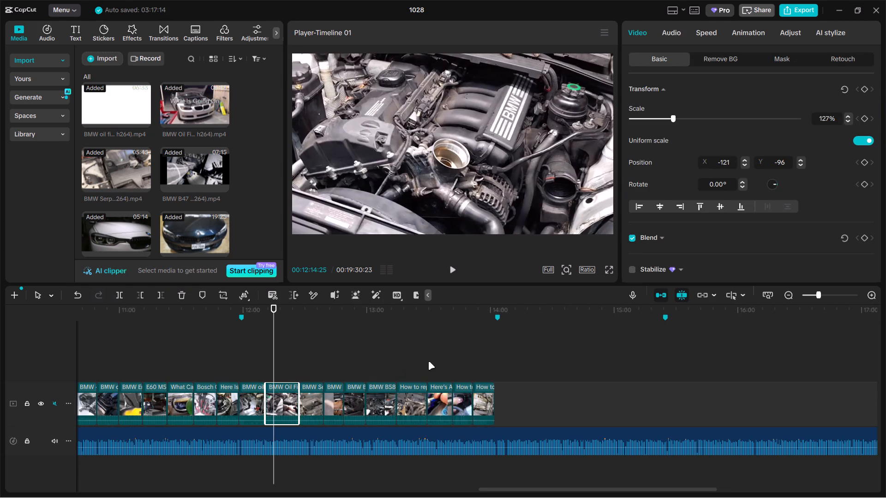
pyautogui.click(428, 362)
pyautogui.click(442, 393)
pyautogui.click(453, 397)
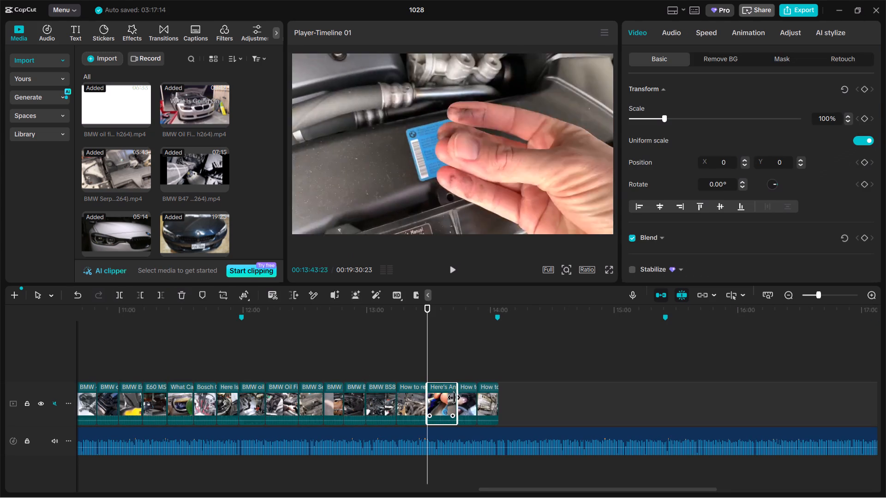
# Play the narration across the marker just after 14:00 into the start of the next section.
pyautogui.click(492, 368)
pyautogui.press('space')
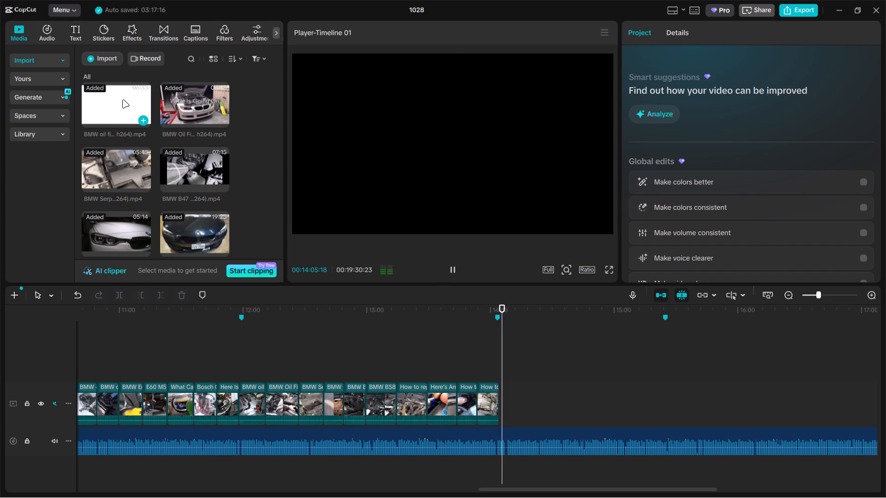
pyautogui.scroll(1, 122, 100)
pyautogui.press('space')
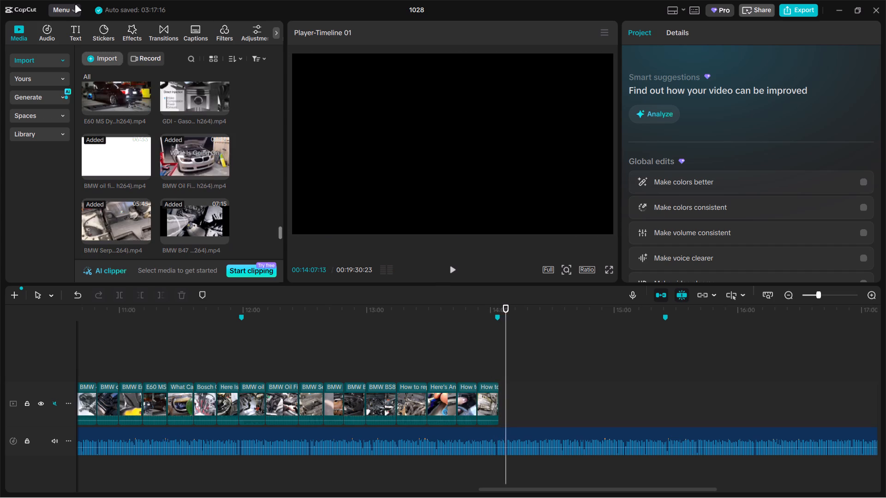
# Import all the video files from the 03 folder inside EDIT into the project media.
pyautogui.click(107, 58)
pyautogui.click(132, 84)
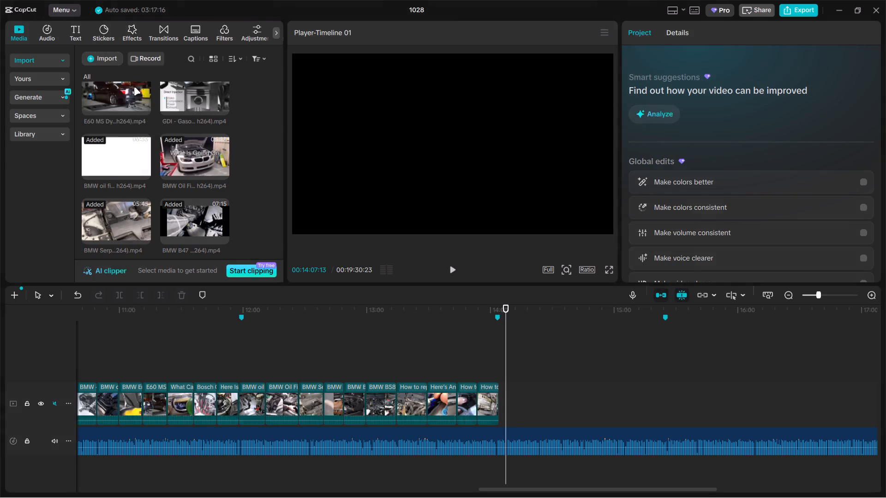
pyautogui.click(67, 27)
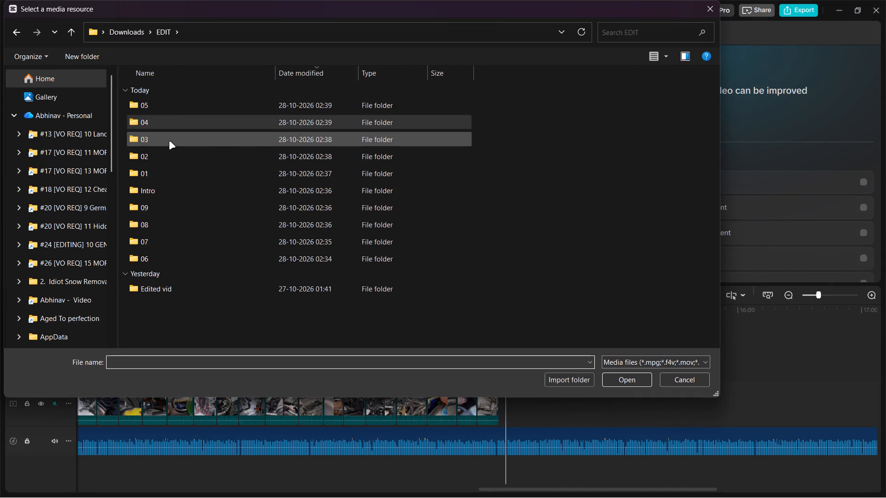
pyautogui.doubleClick(169, 141)
pyautogui.hotkey('ctrl', 'a')
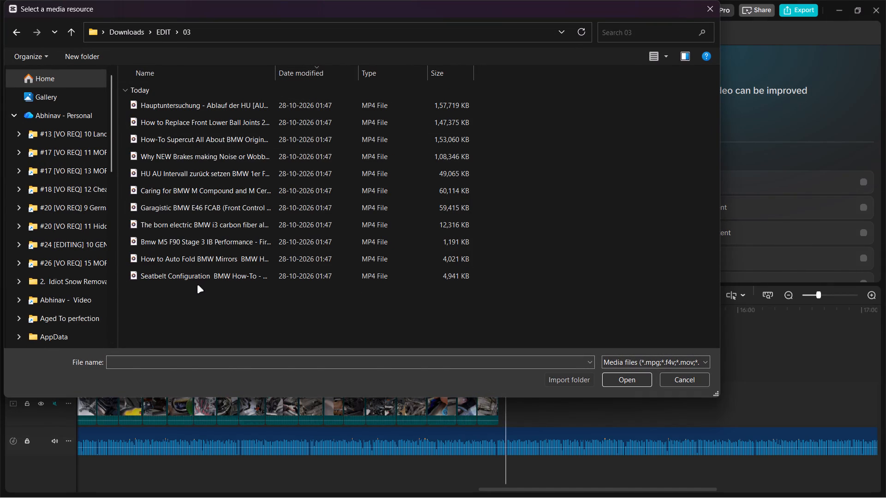
pyautogui.press('Return')
# Add the imported section 03 videos to the end of the main track, starting with the Hauptuntersuchung clip.
pyautogui.moveTo(114, 98); pyautogui.dragTo(542, 403)
pyautogui.keyDown('ctrl'); pyautogui.scroll(-5, 527, 378); pyautogui.keyUp('ctrl')
pyautogui.click(521, 379)
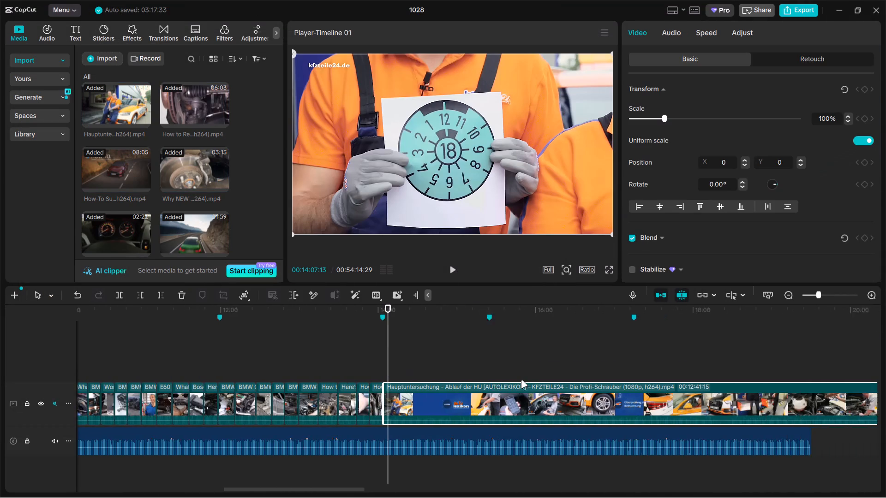
pyautogui.keyDown('ctrl'); pyautogui.scroll(-3, 297, 355); pyautogui.keyUp('ctrl')
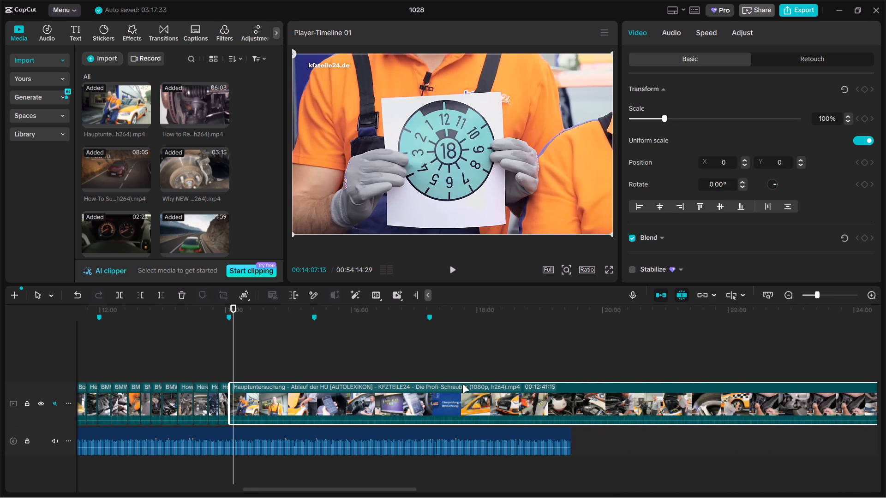